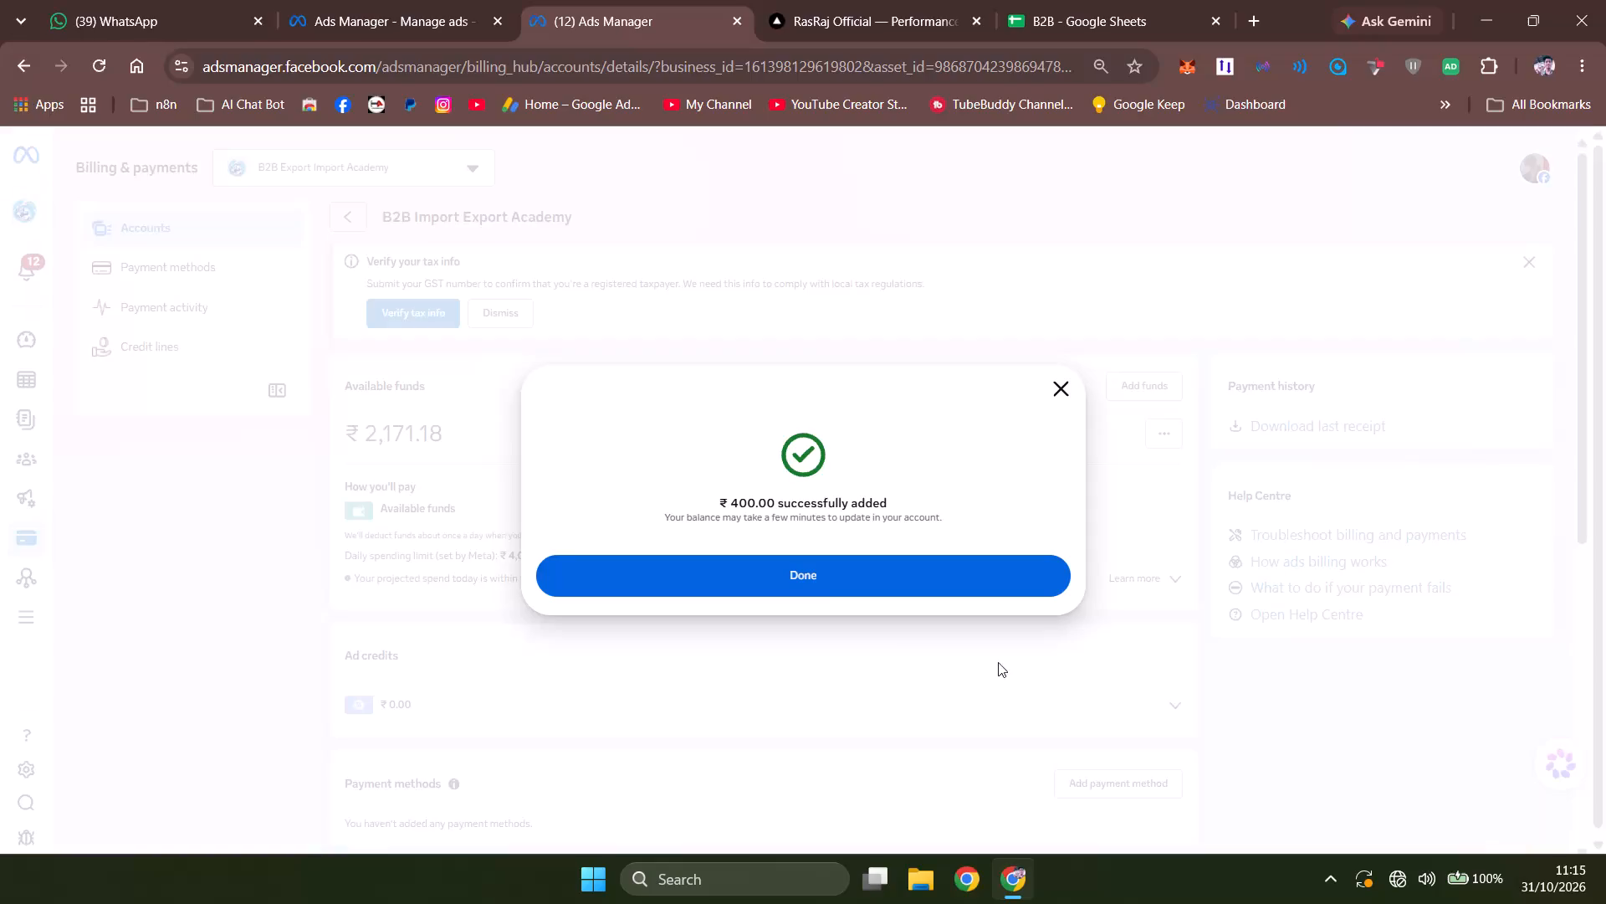
Dismiss the added-funds confirmation in the billing account.
click(823, 568)
Rename the New Sales campaign draft as q_diwaliai in the other Ads Manager window and close its editor.
click(426, 0)
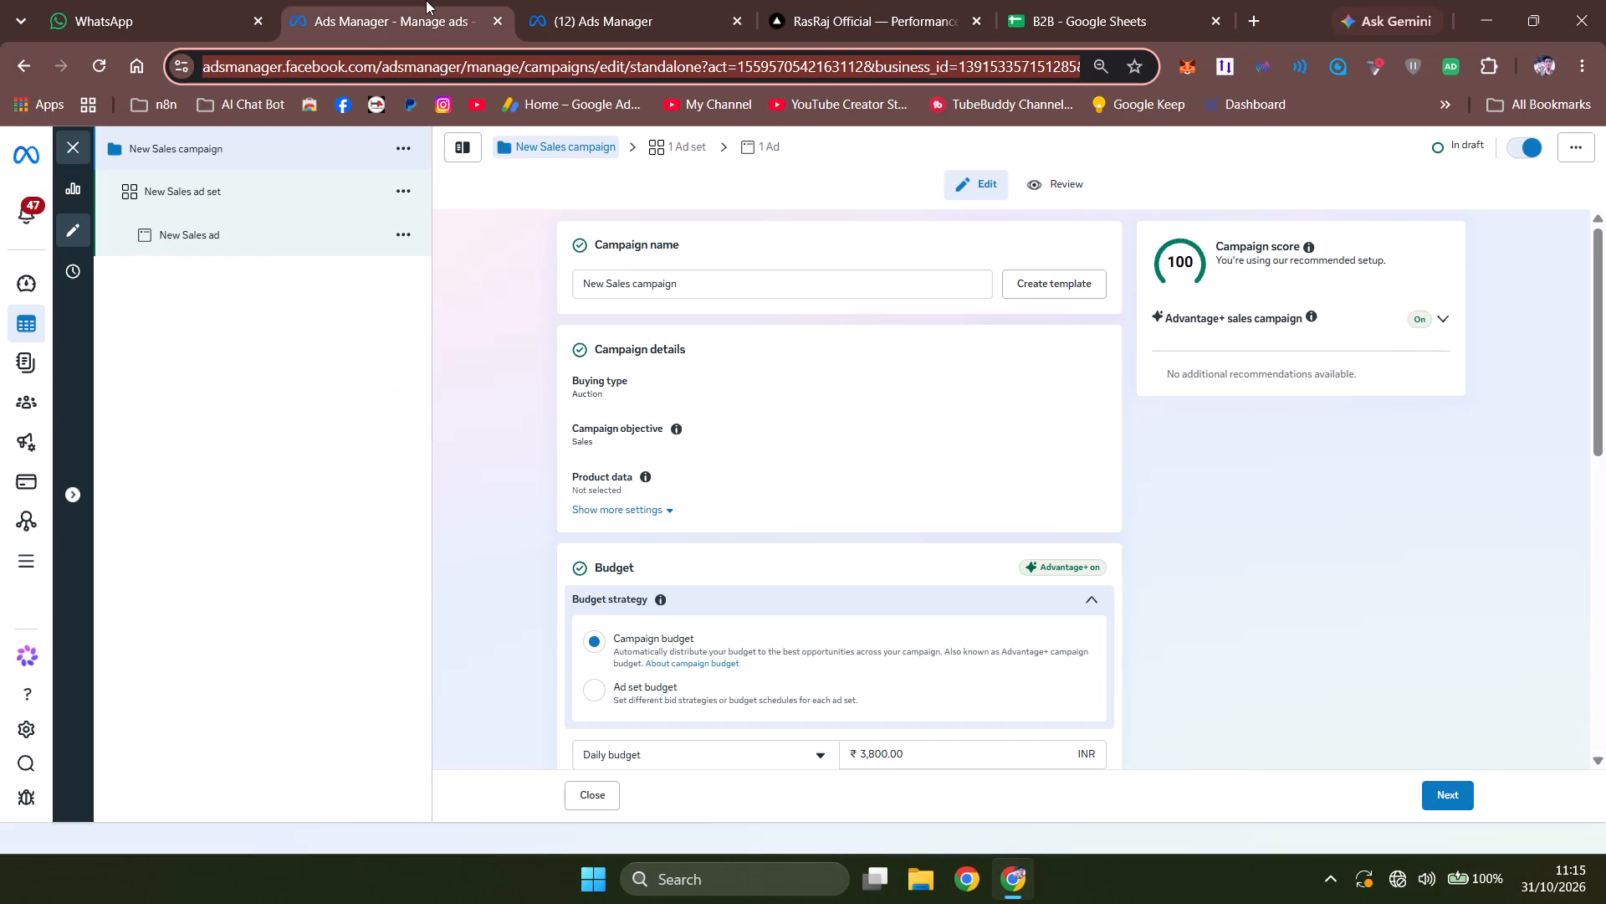
triple_click(615, 280)
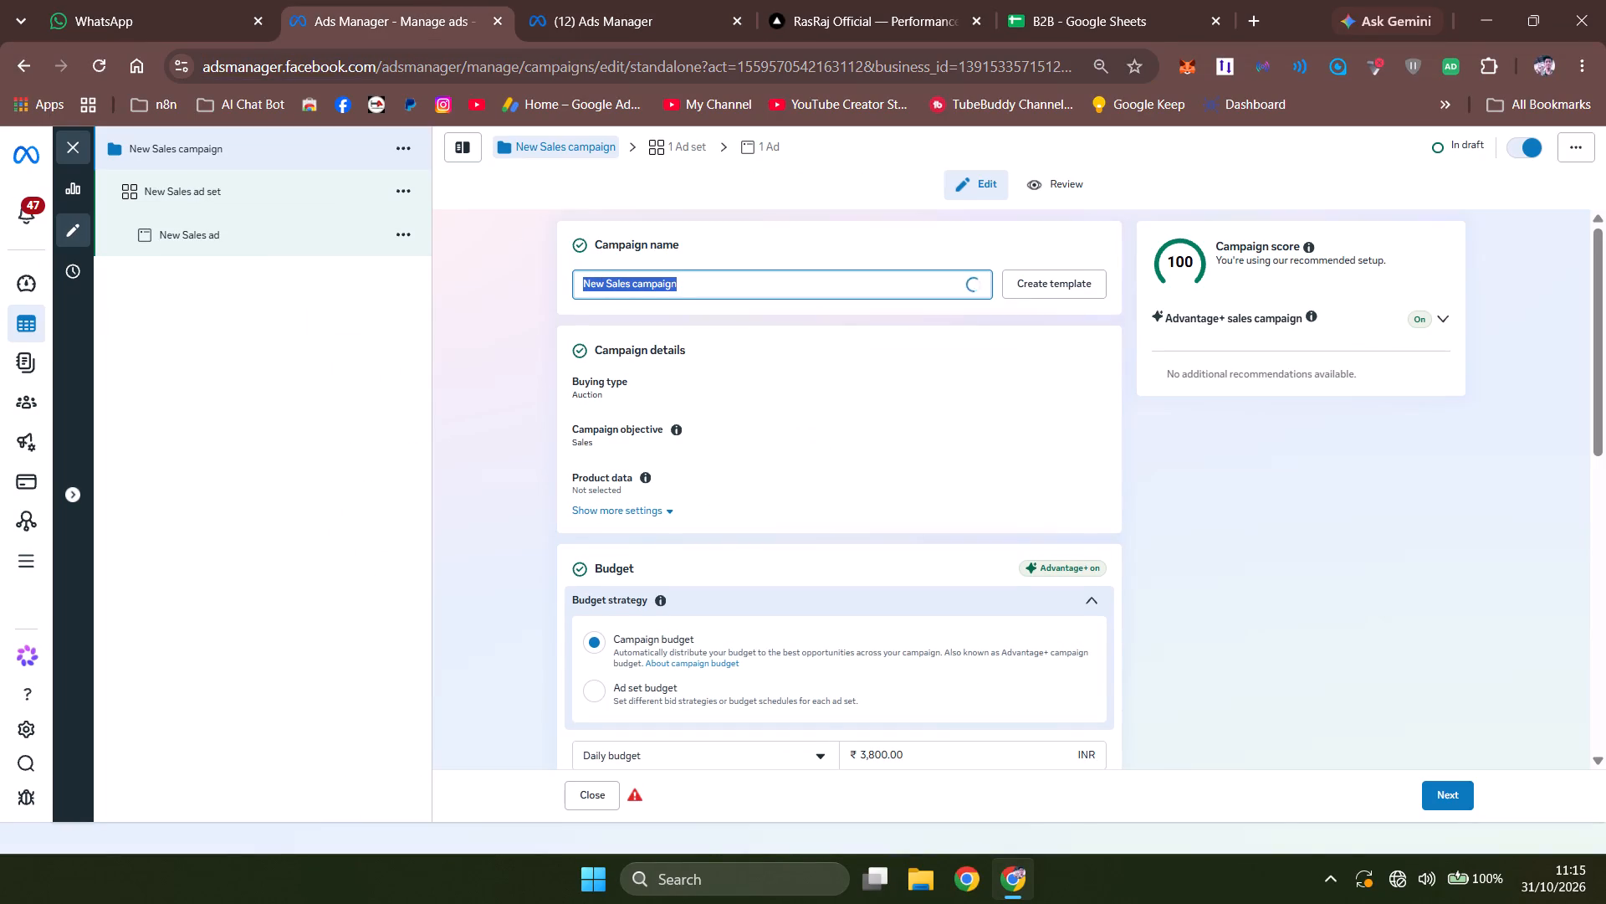
text(q_di)
text(wali)
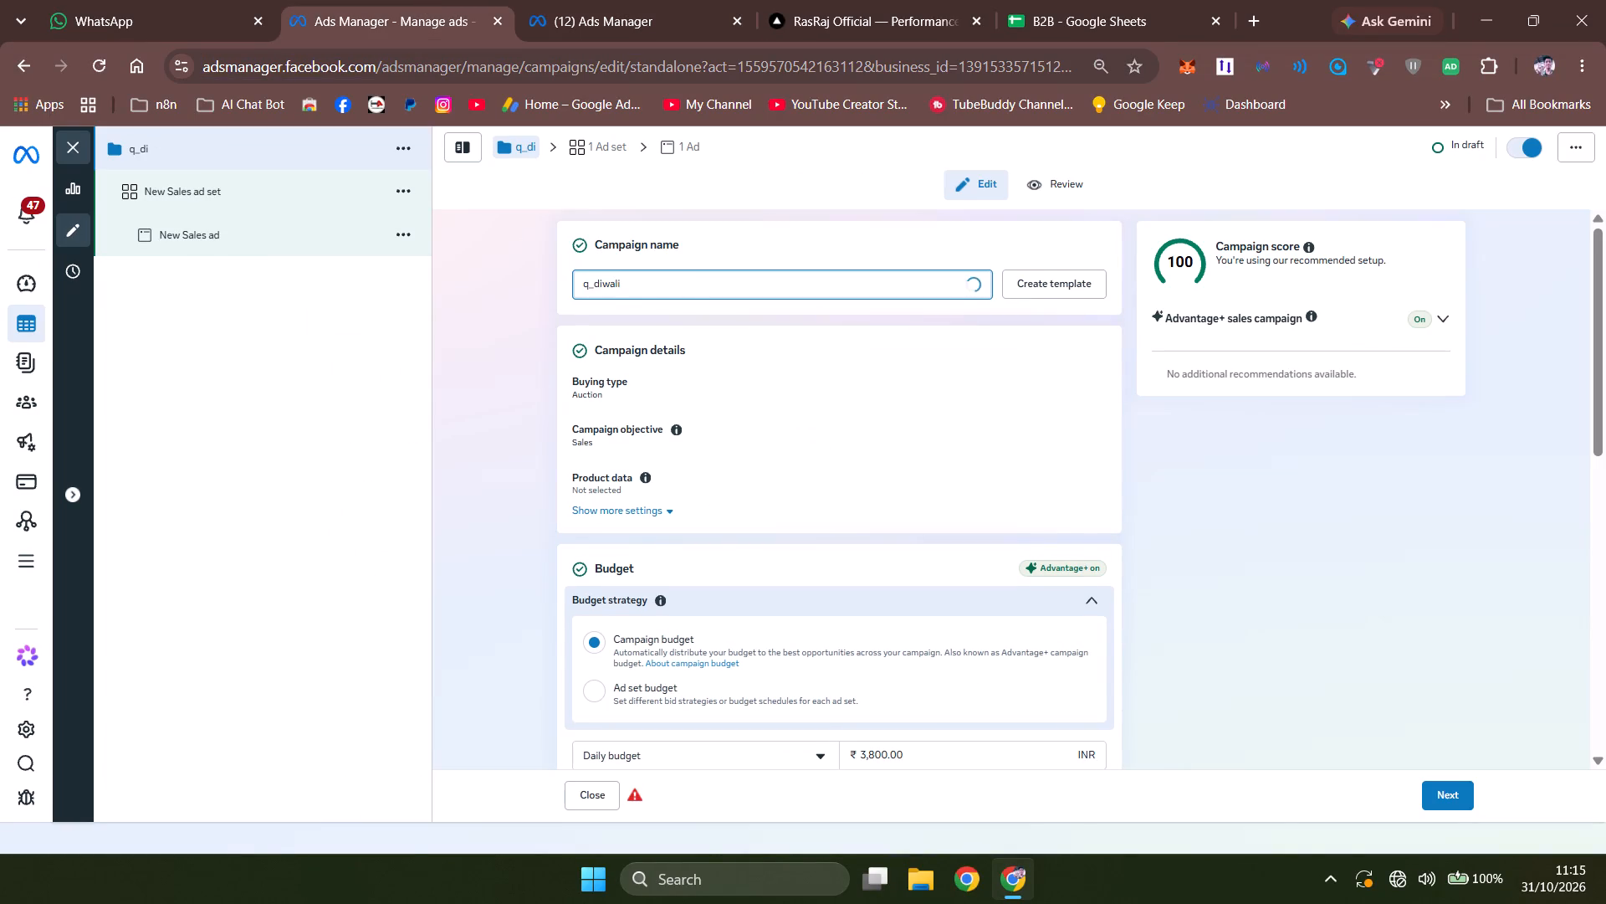
text(ai)
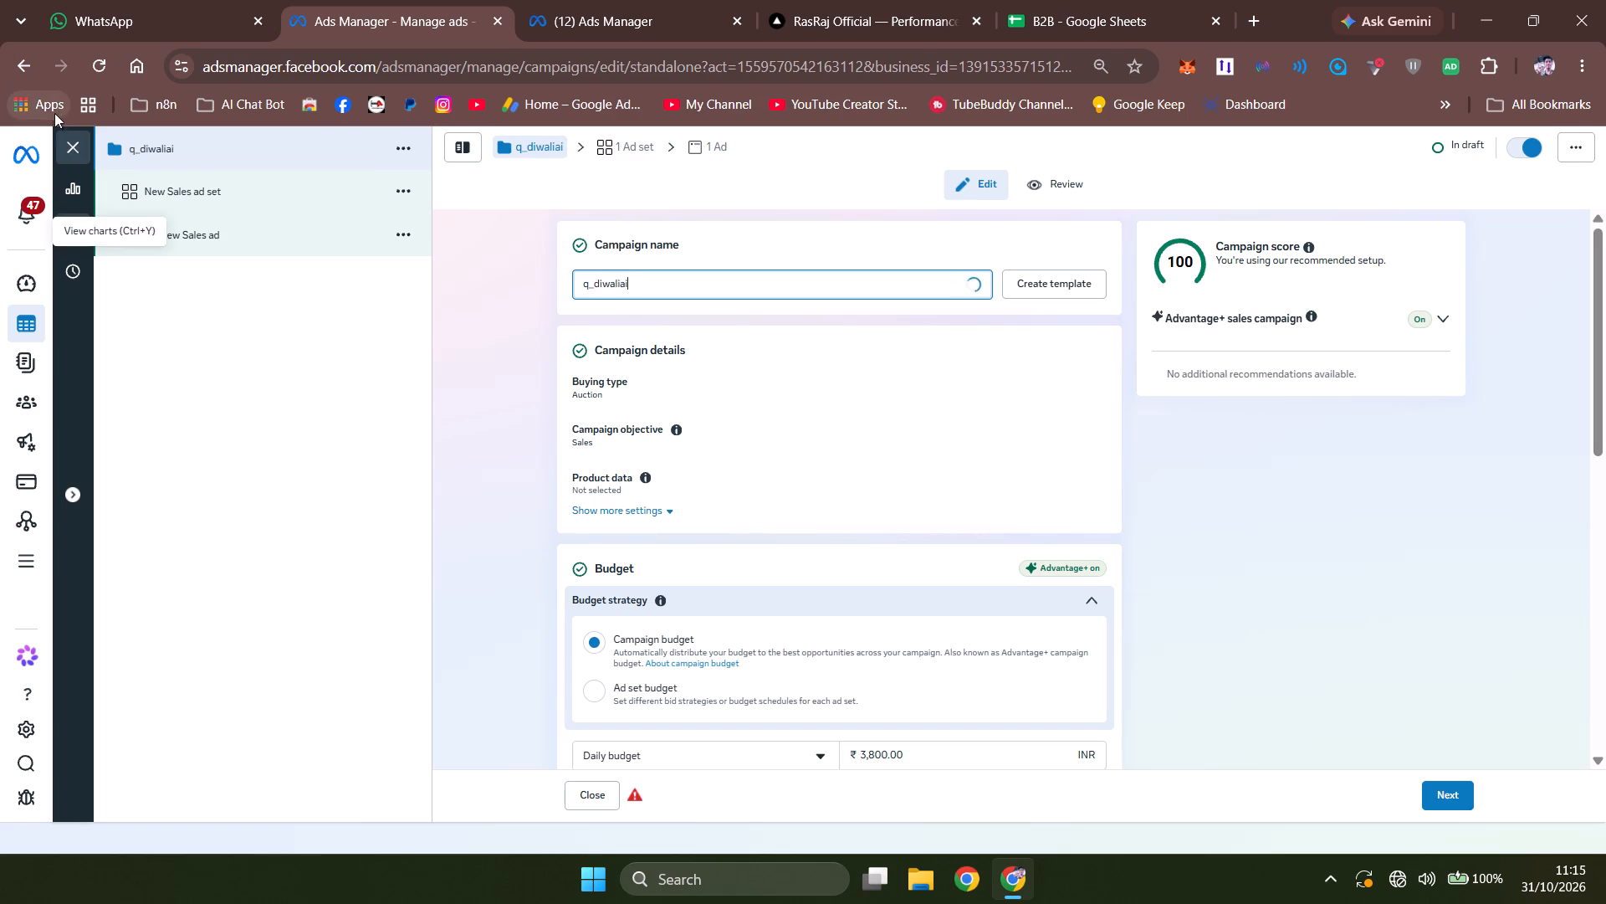
click(75, 147)
click(918, 450)
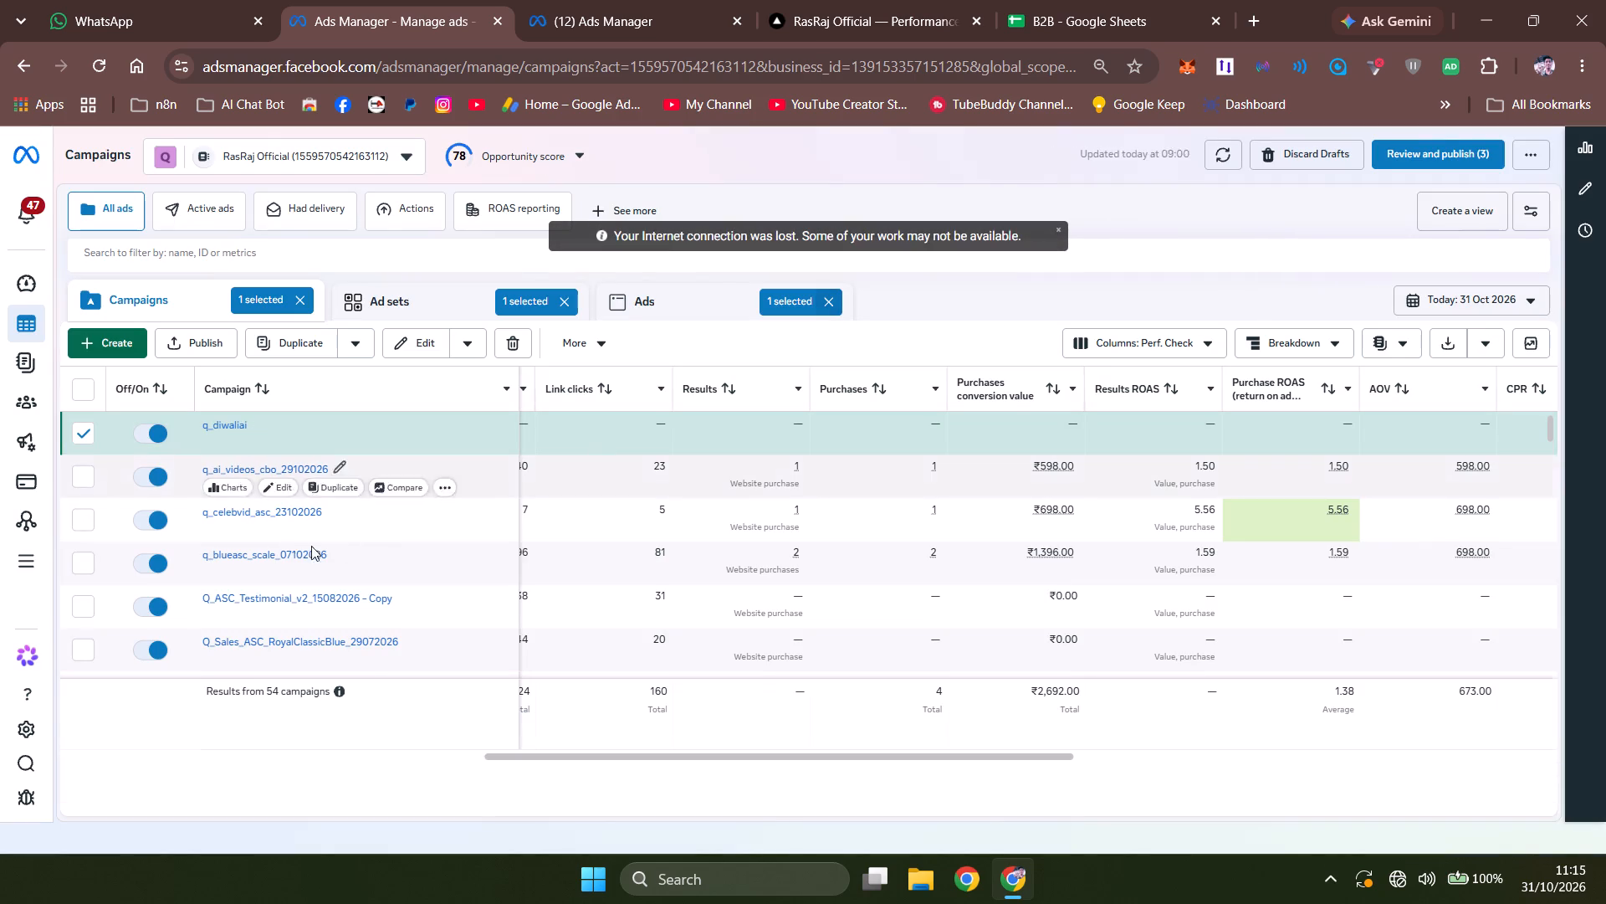
Open the list of ads belonging to the q_ai_videos_cbo_29102026 campaign.
click(180, 298)
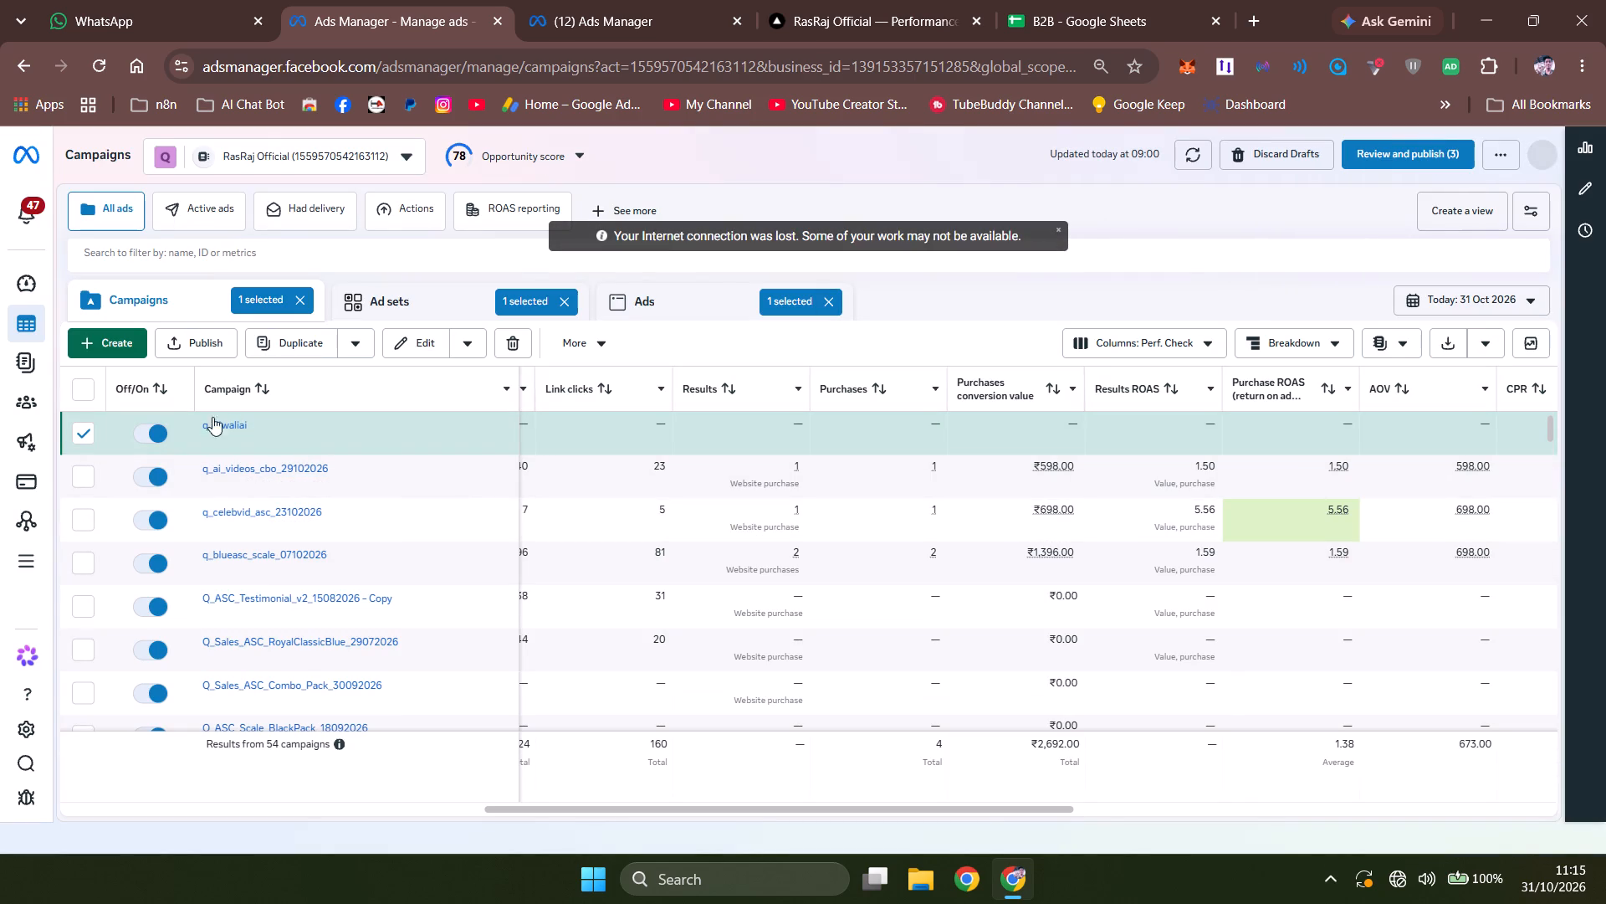
click(268, 469)
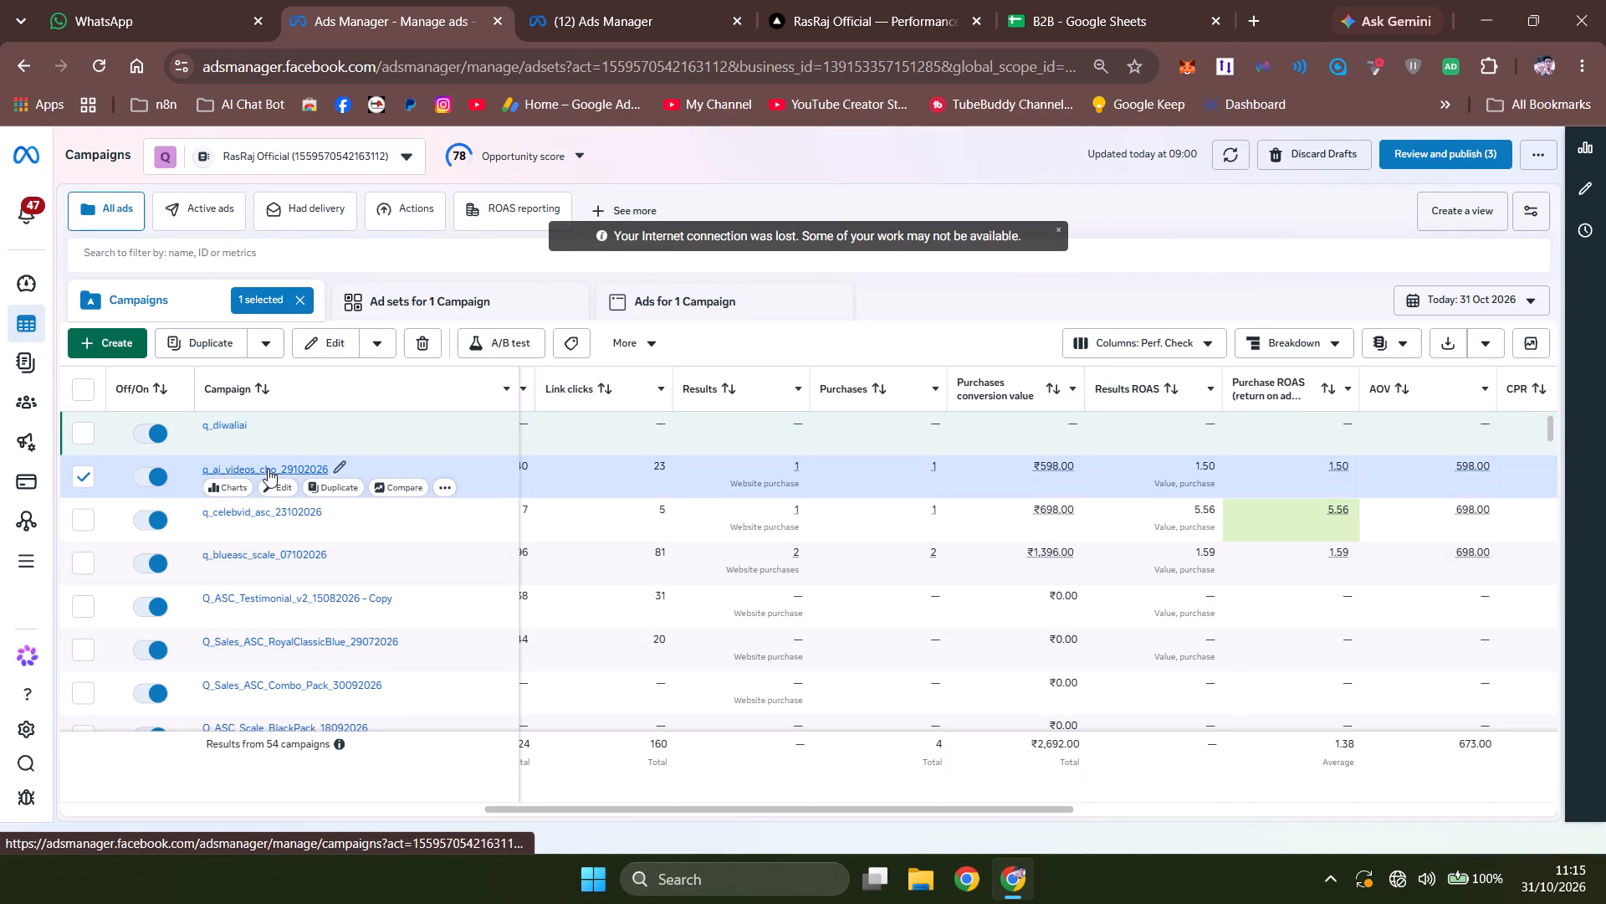
click(727, 300)
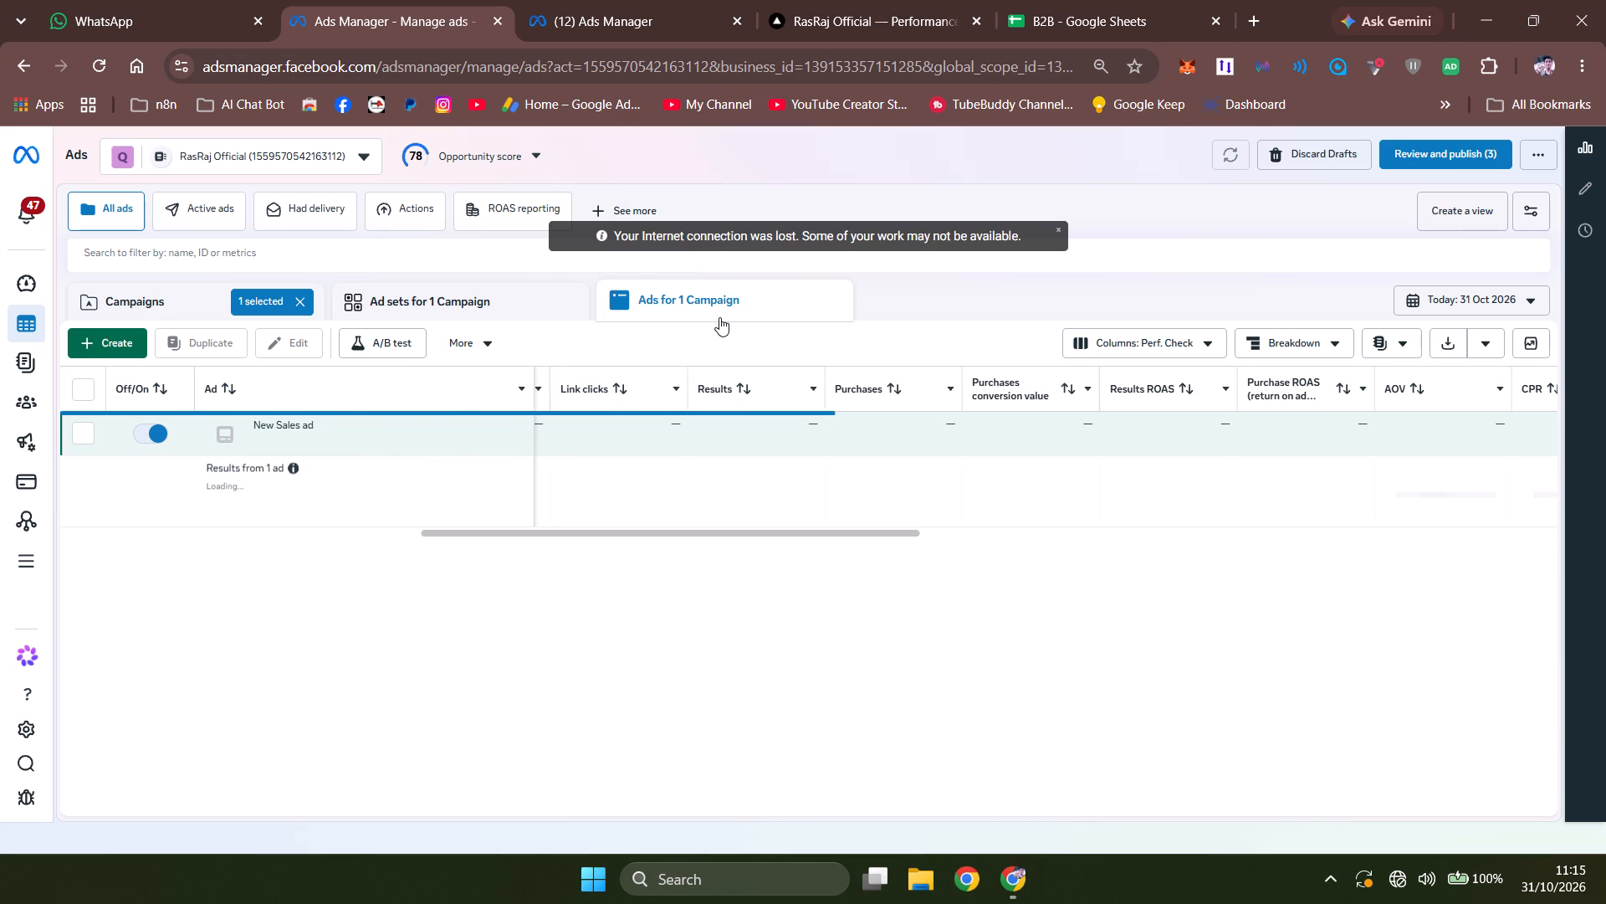
Connect the dial-up Broadband Connection in Windows Settings, and return to Ads Manager.
text(dial)
key(Return)
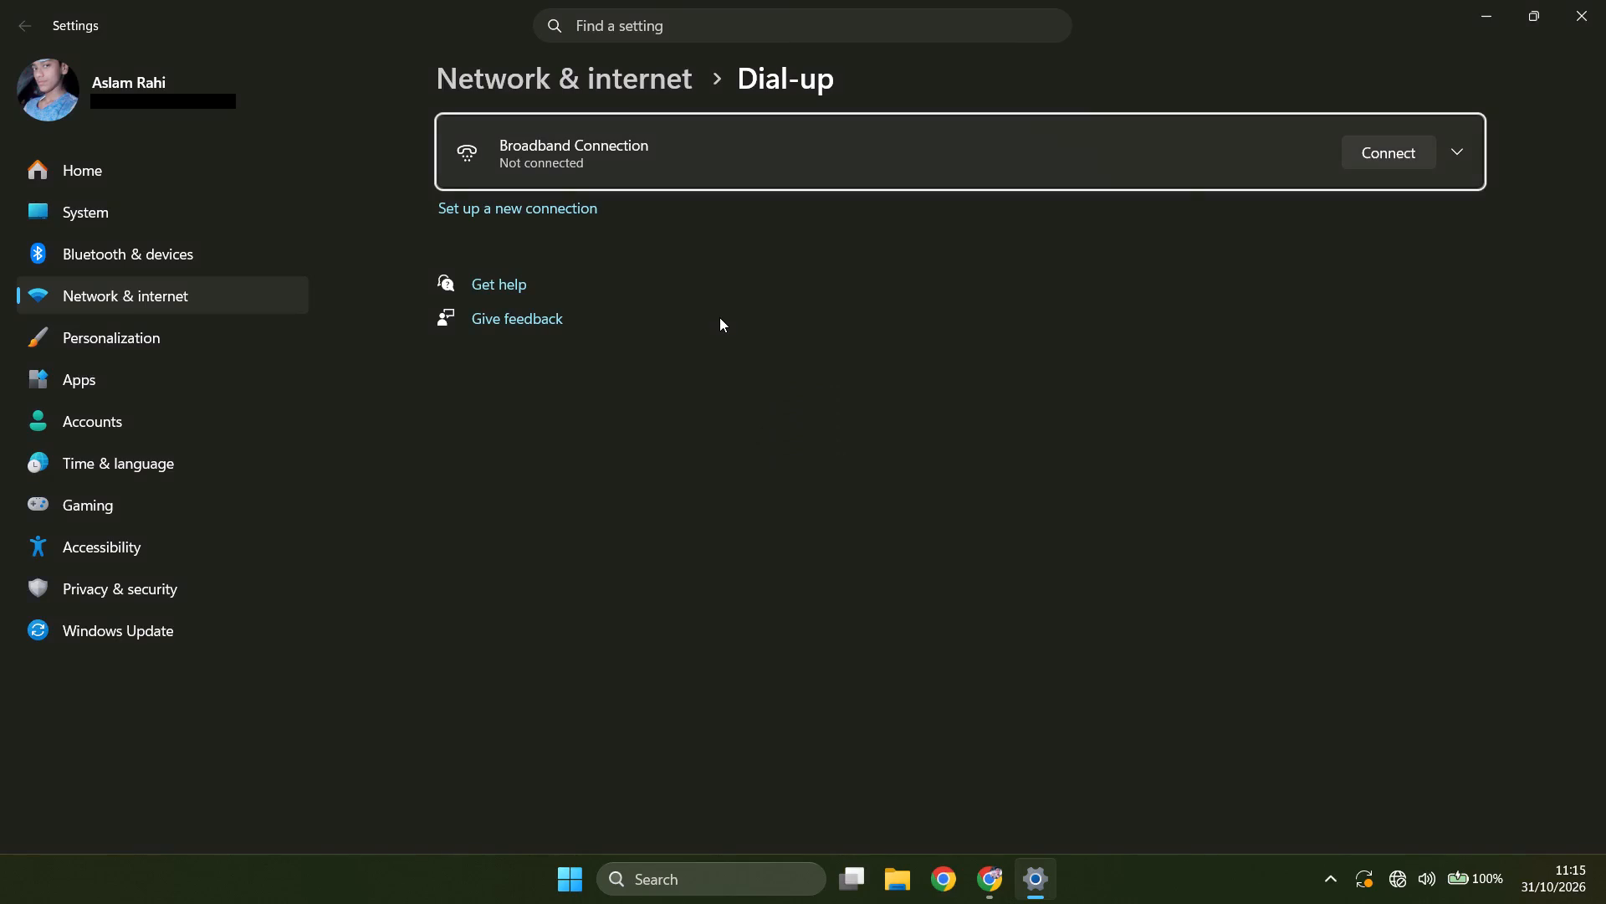
click(1382, 146)
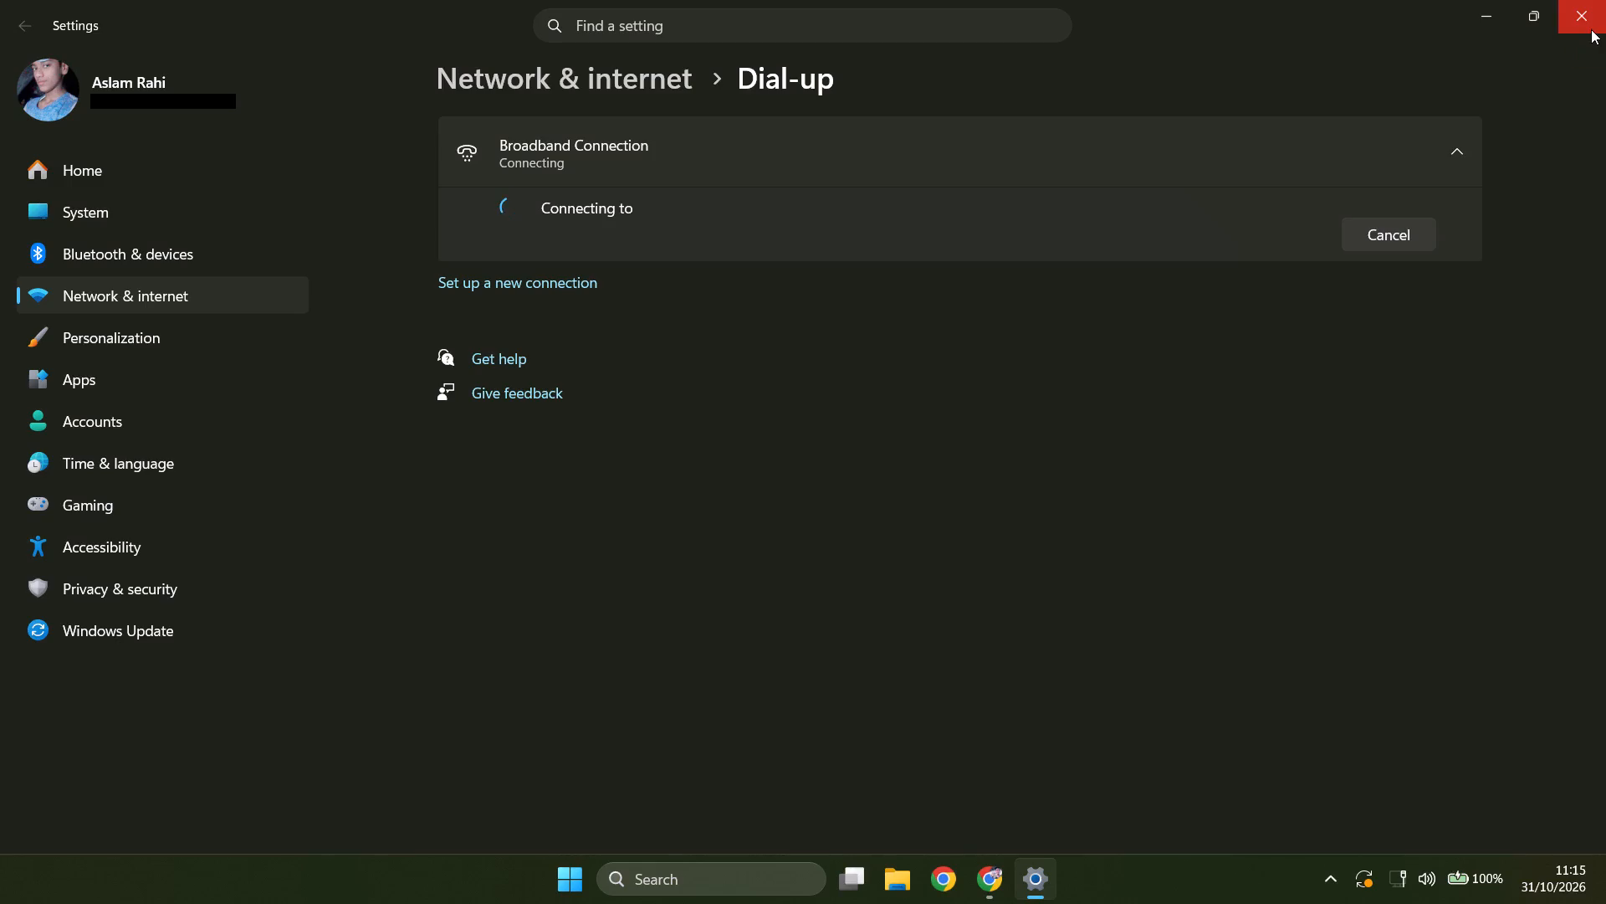
click(1419, 234)
click(1427, 156)
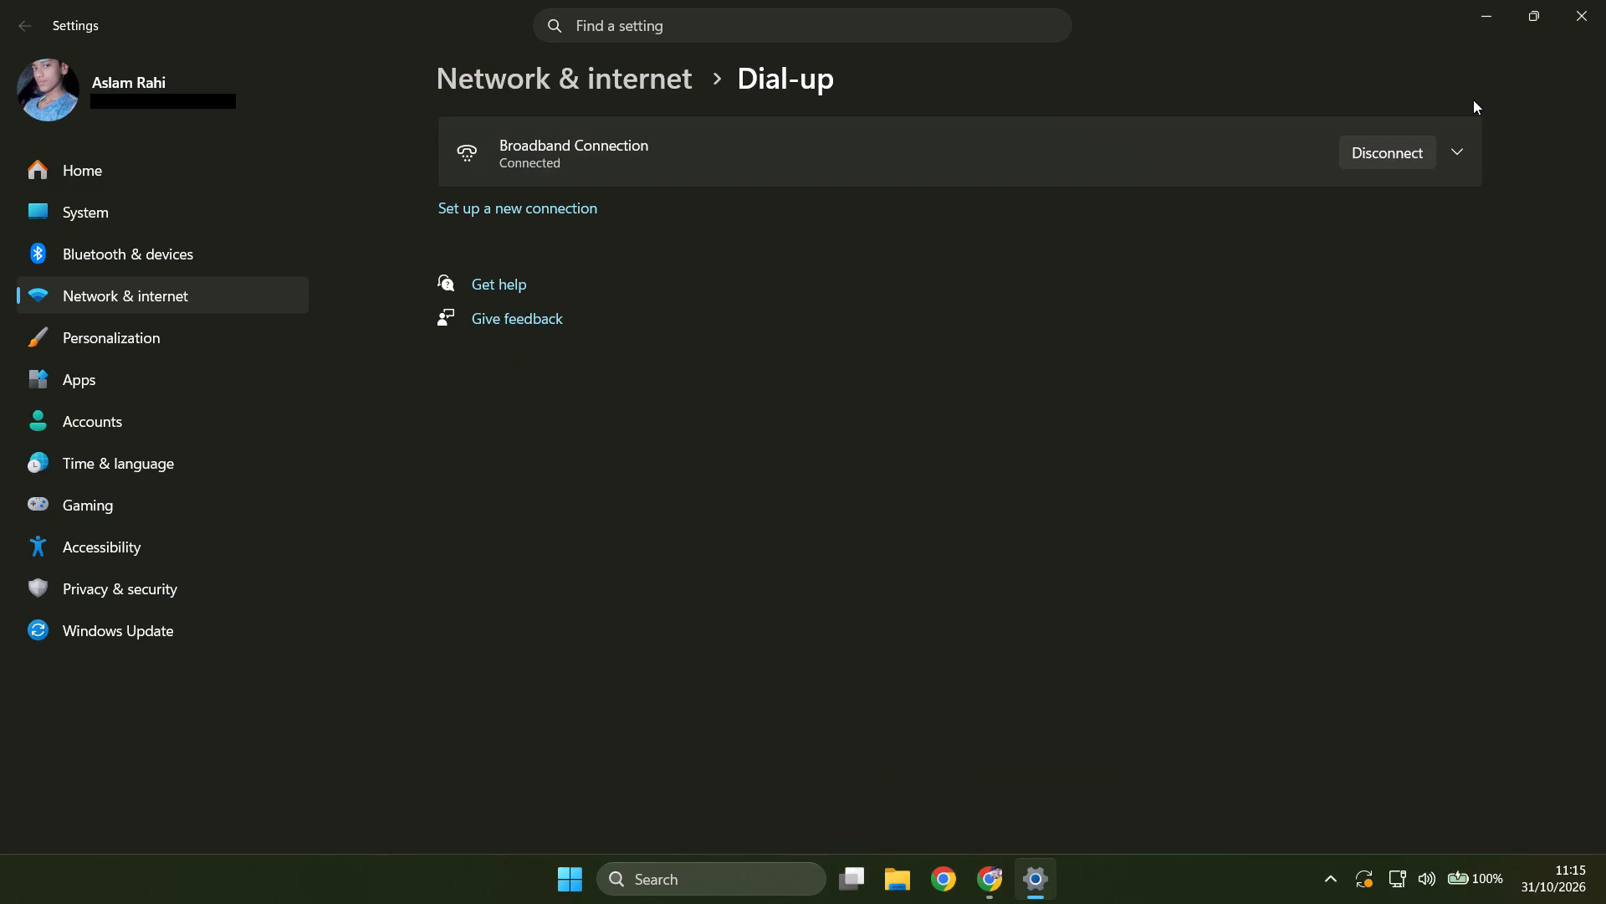
click(1579, 0)
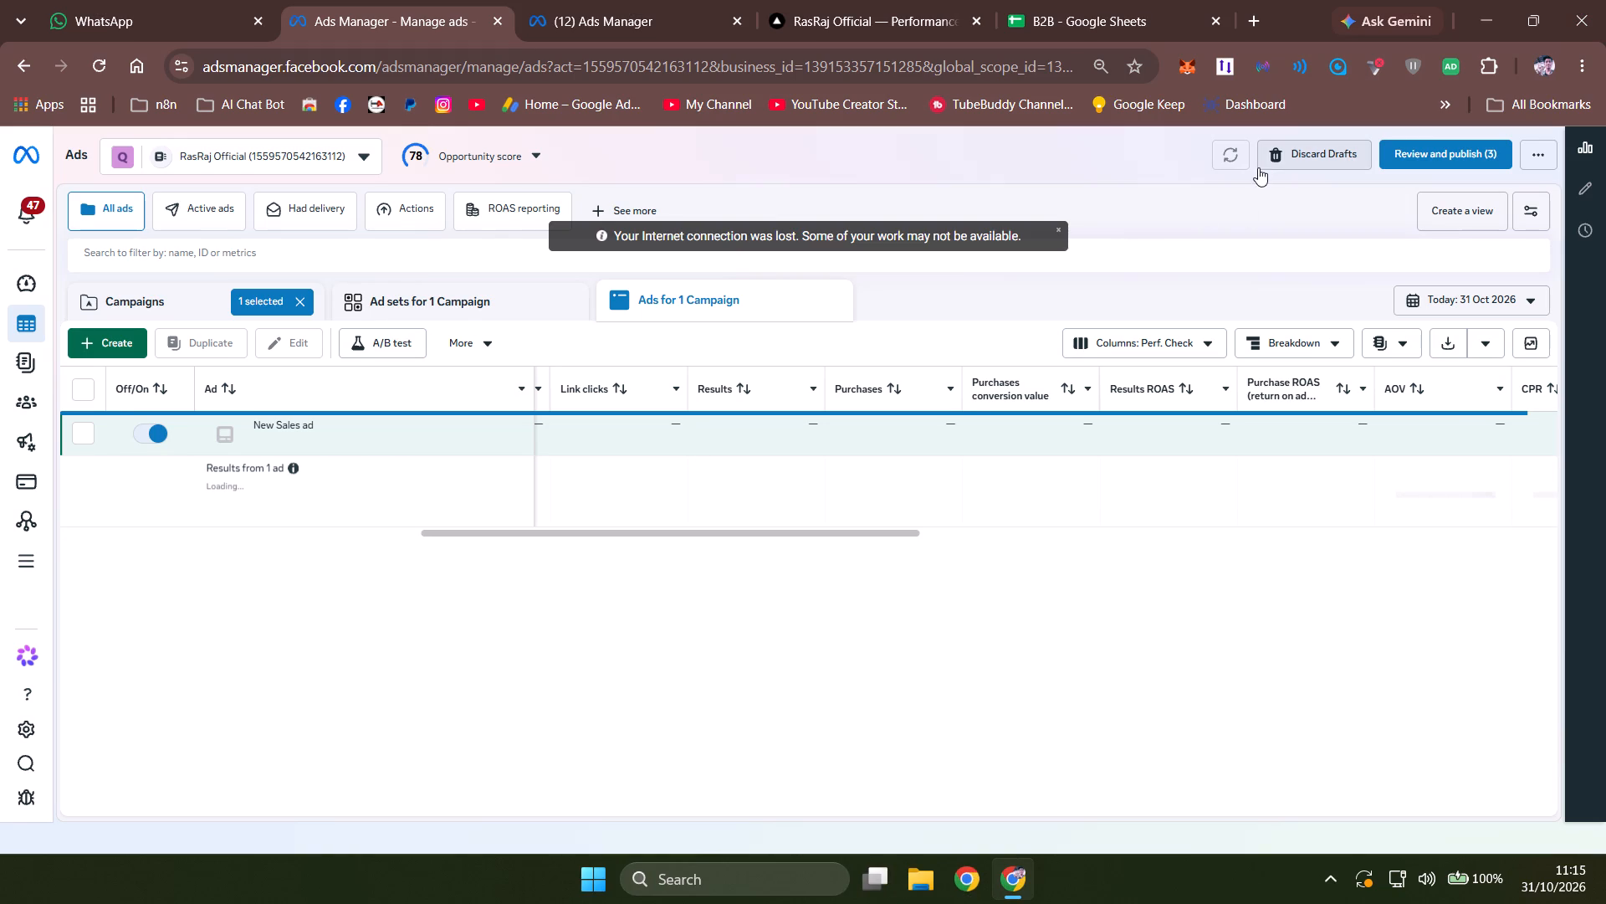
Examine today's ad set and ad performance for the q_ai_videos_cbo_29102026 campaign, including delivery, spend and reach.
click(182, 296)
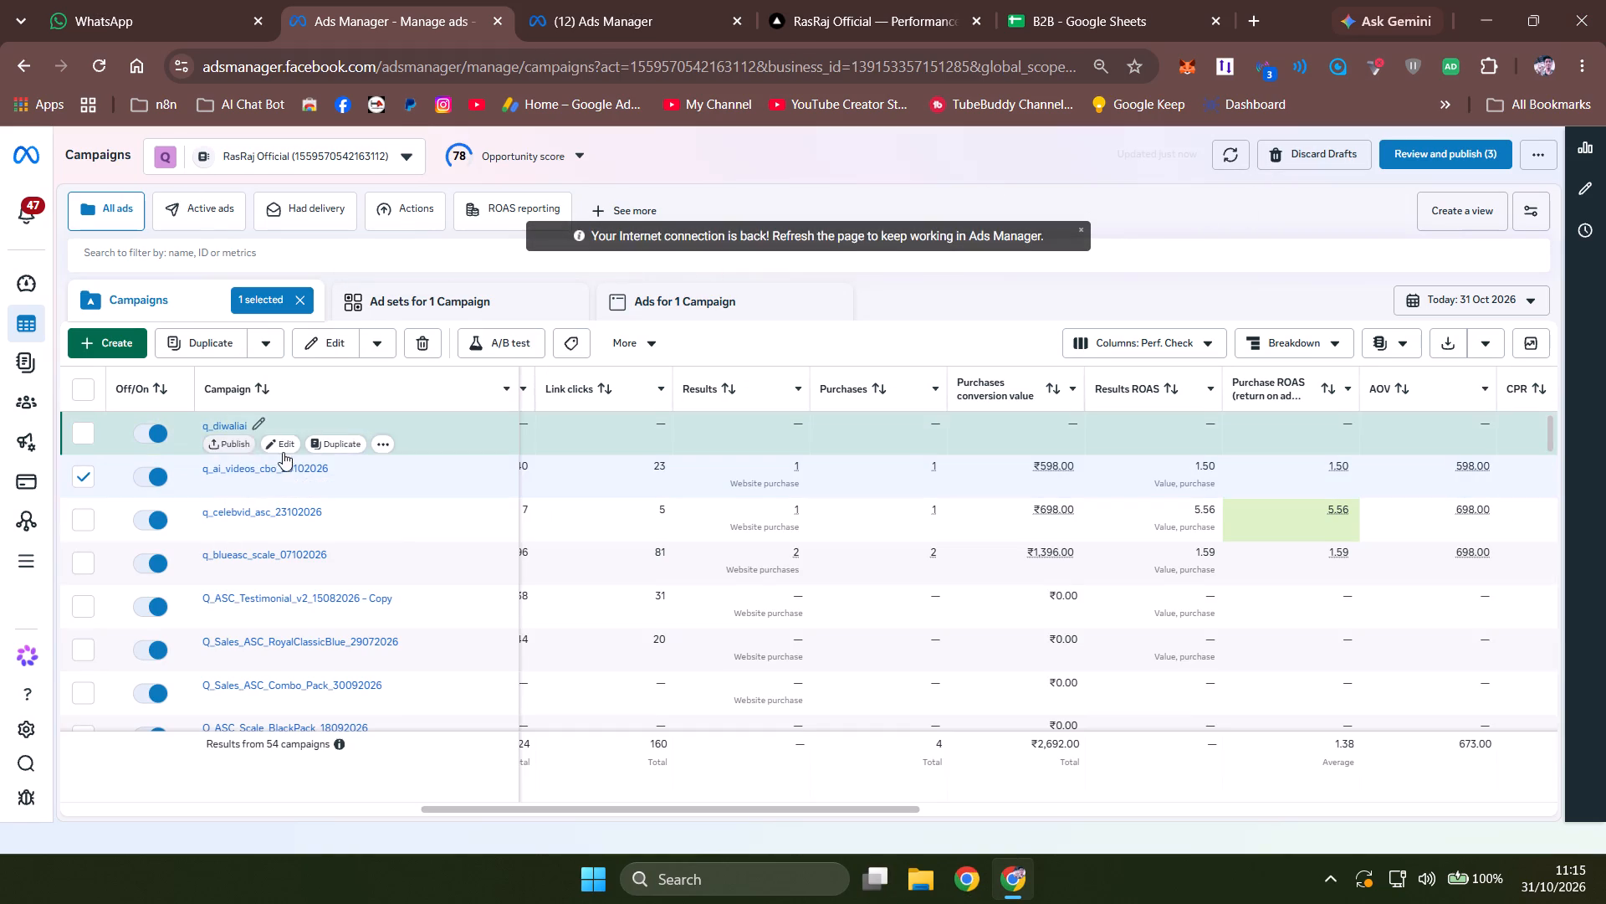
click(288, 469)
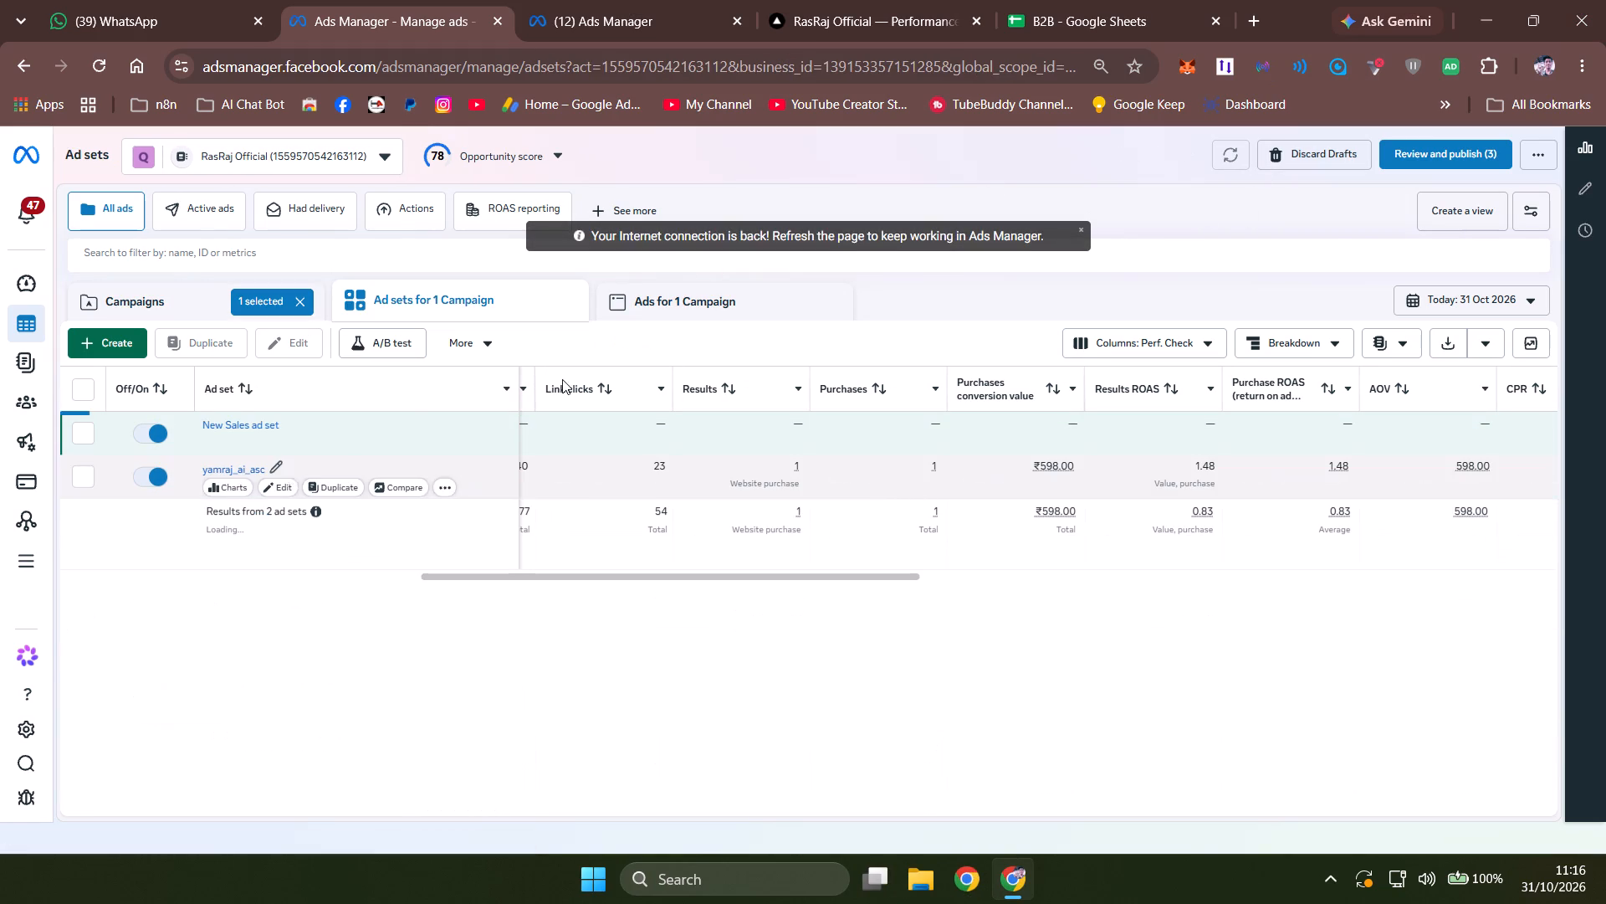
click(733, 311)
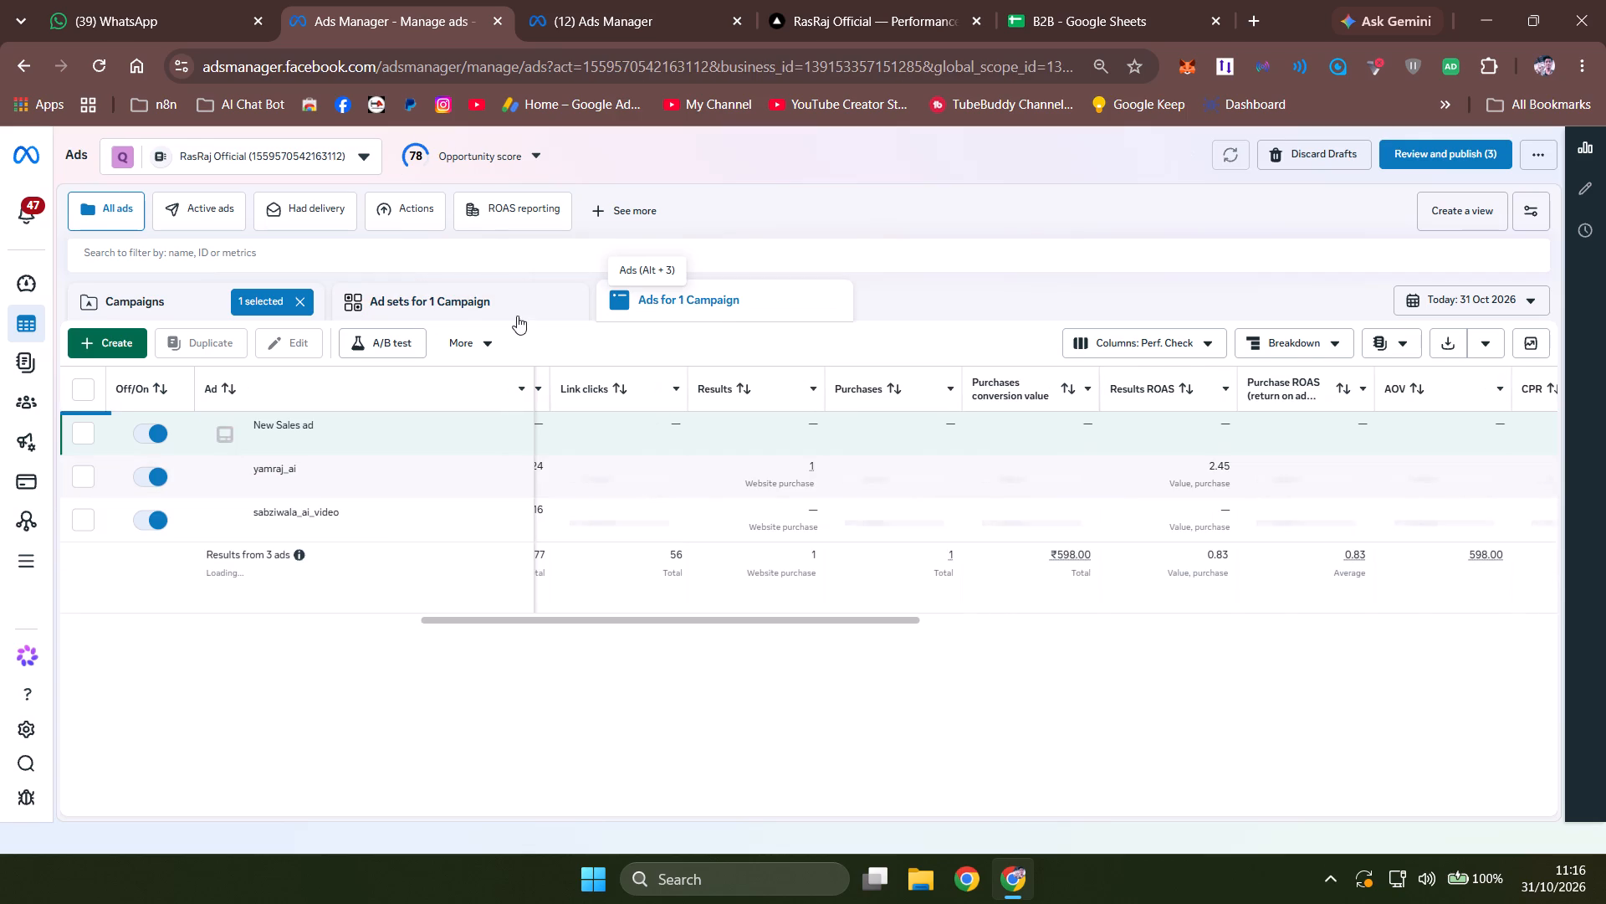
click(503, 298)
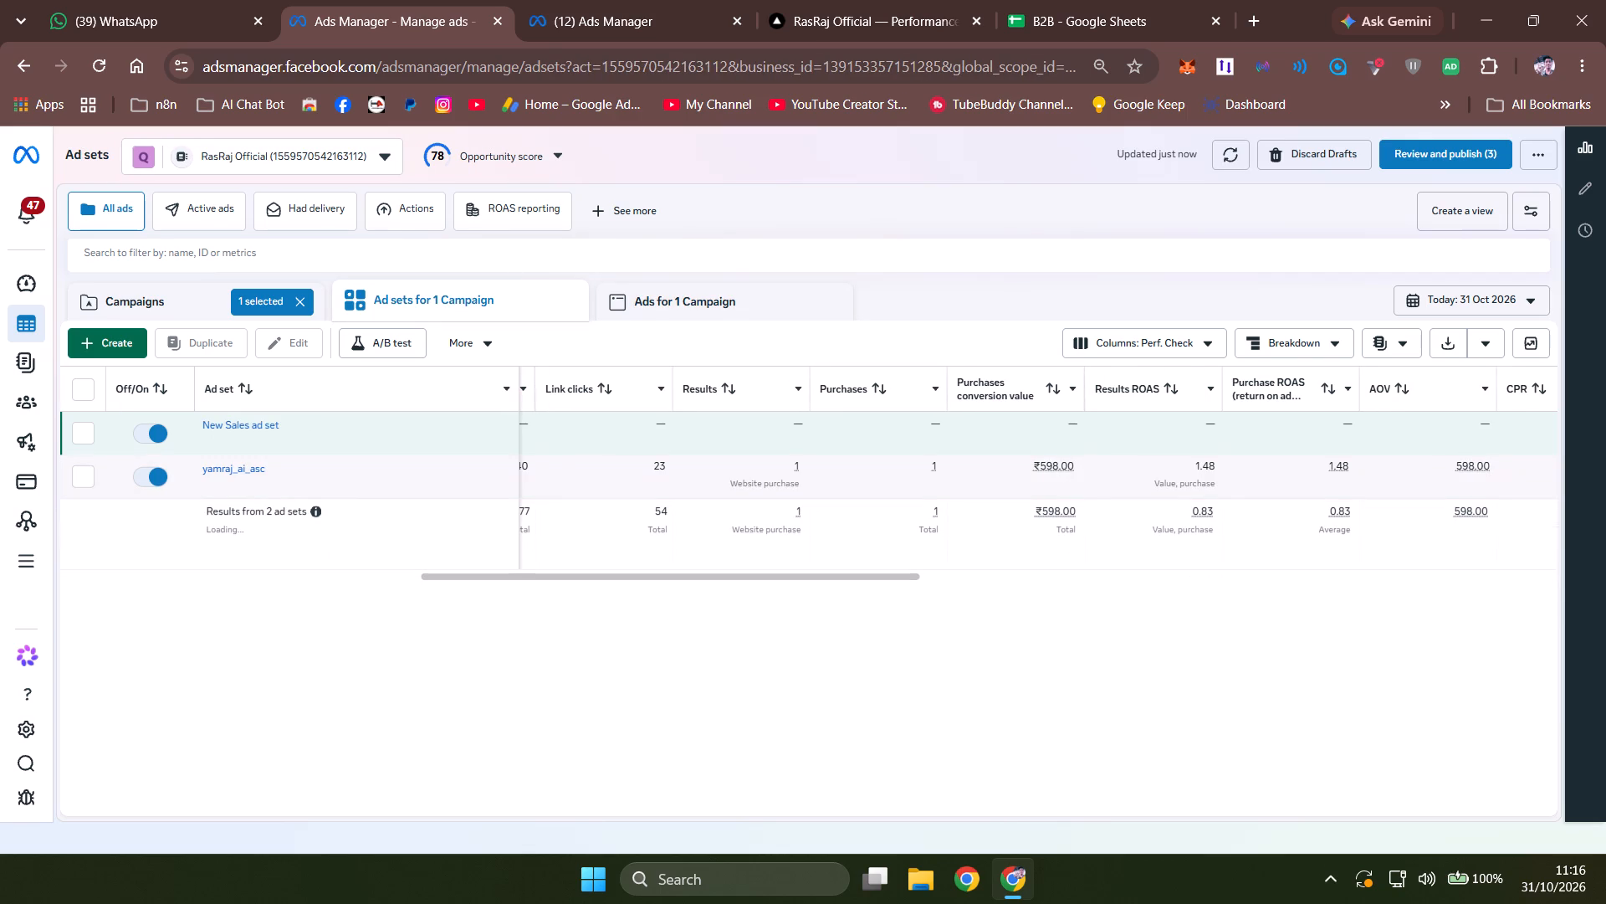
click(720, 307)
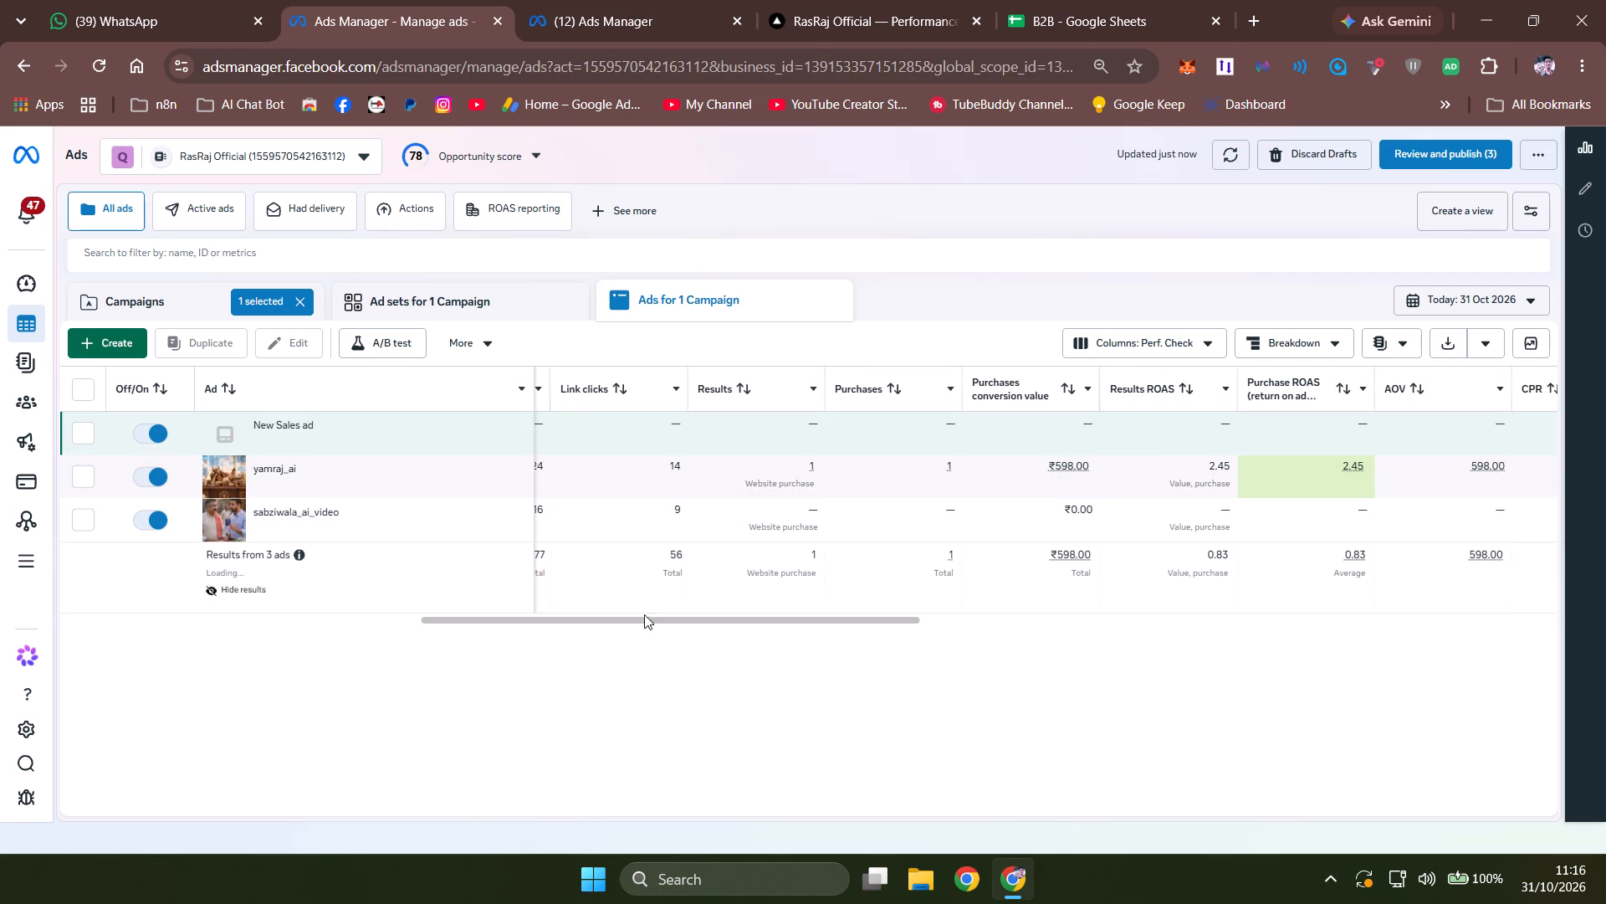
drag(652, 620, 0, 676)
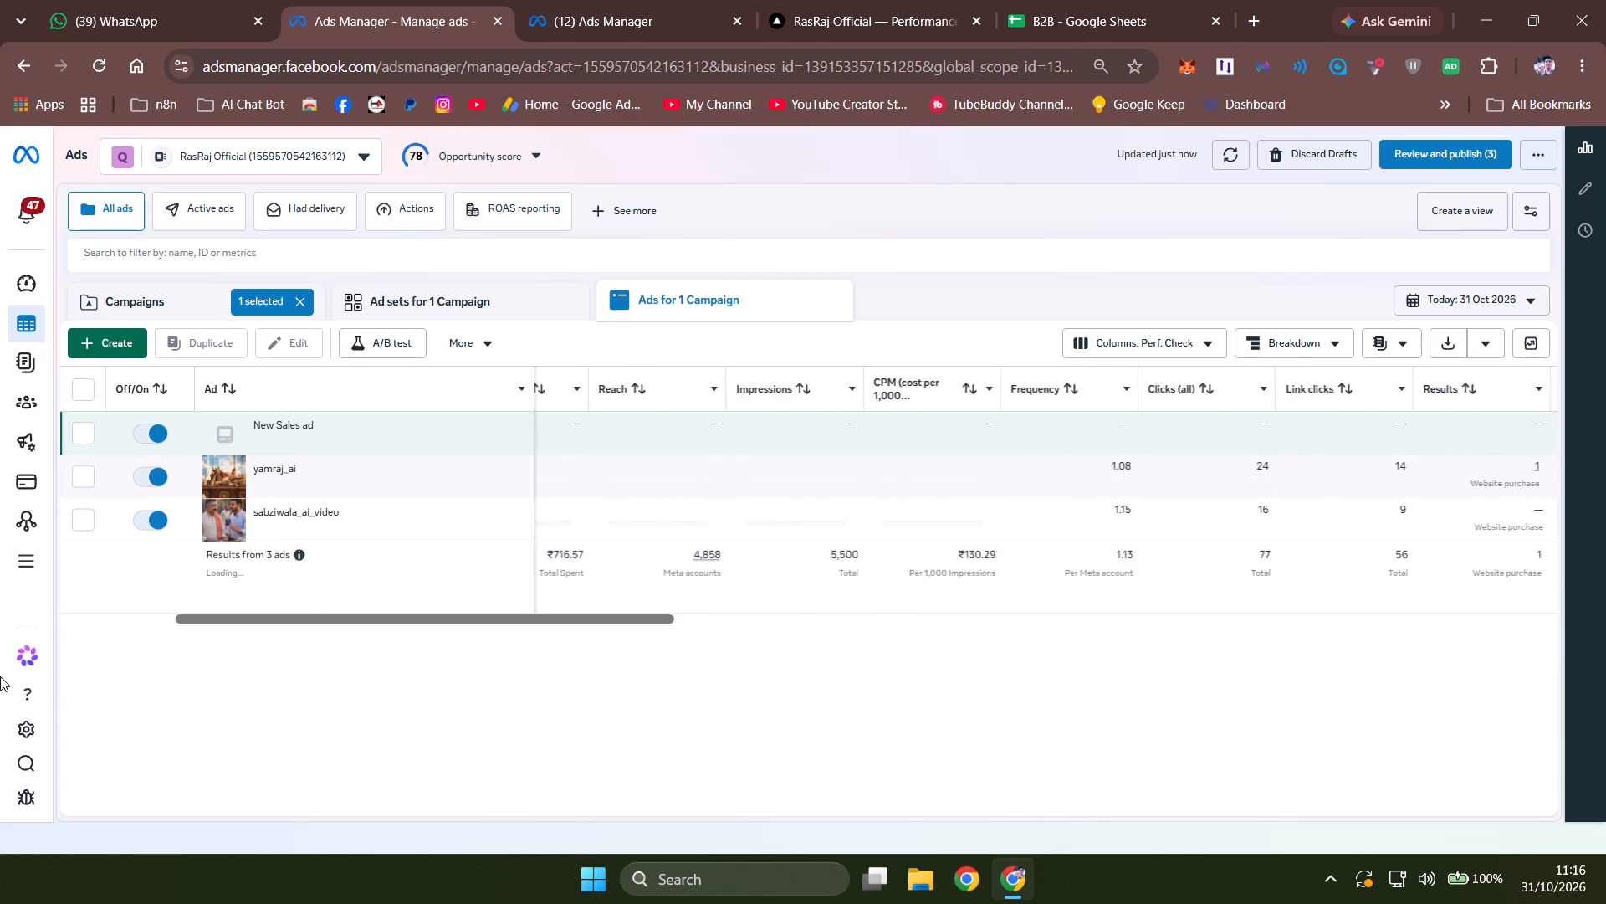
drag(0, 676, 0, 696)
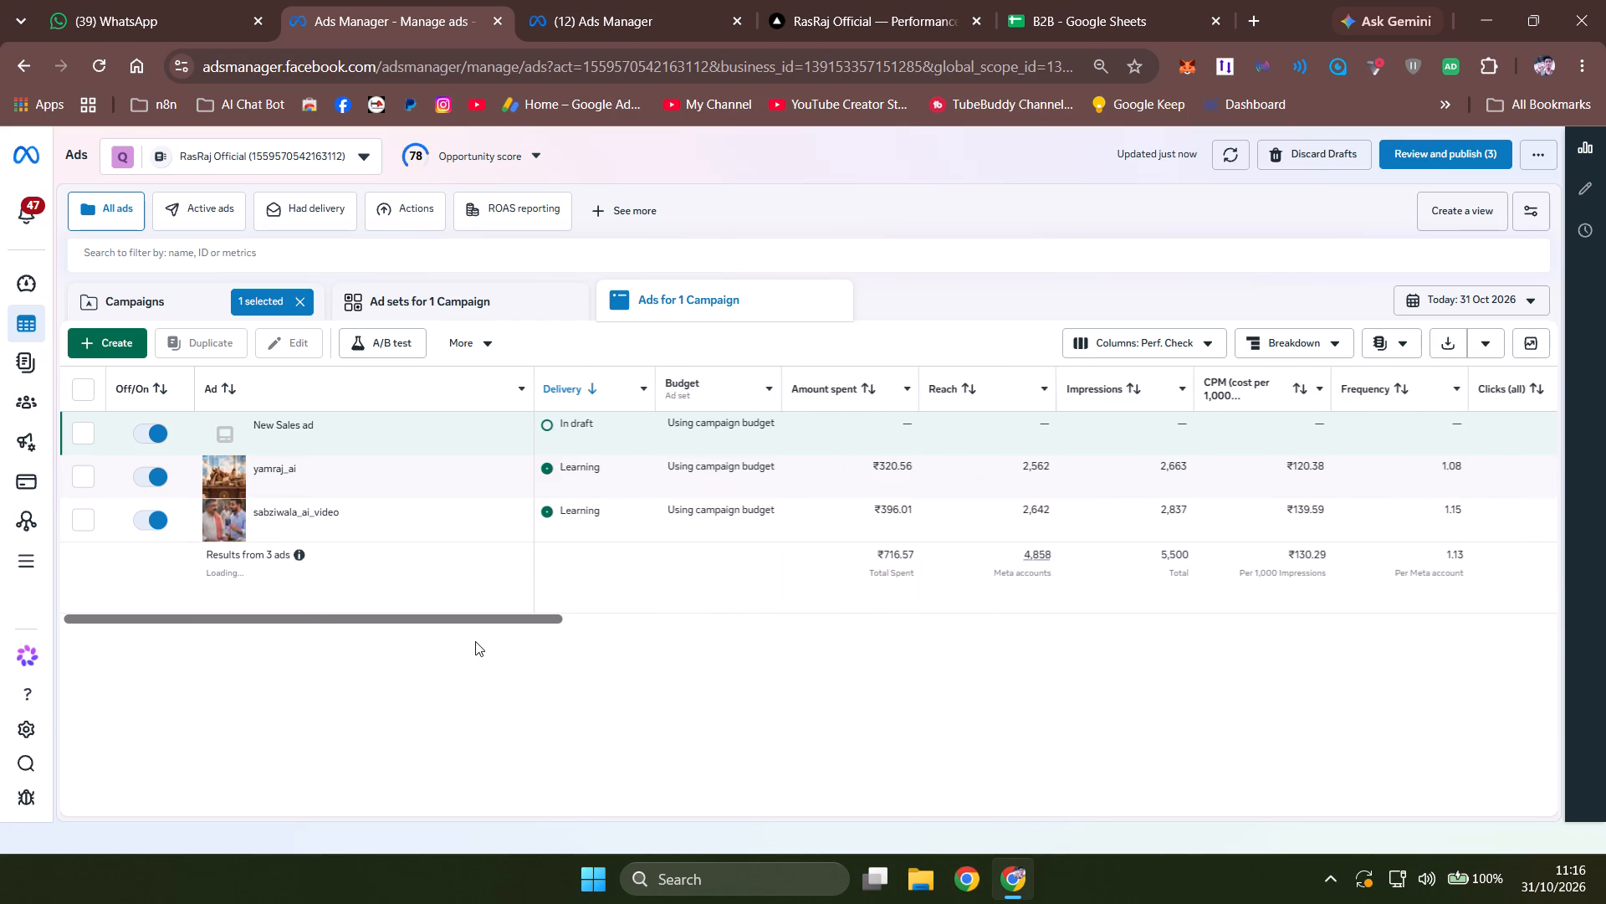
Set the reporting date range to Yesterday and examine the ads' purchases, conversion value and ROAS.
click(1522, 287)
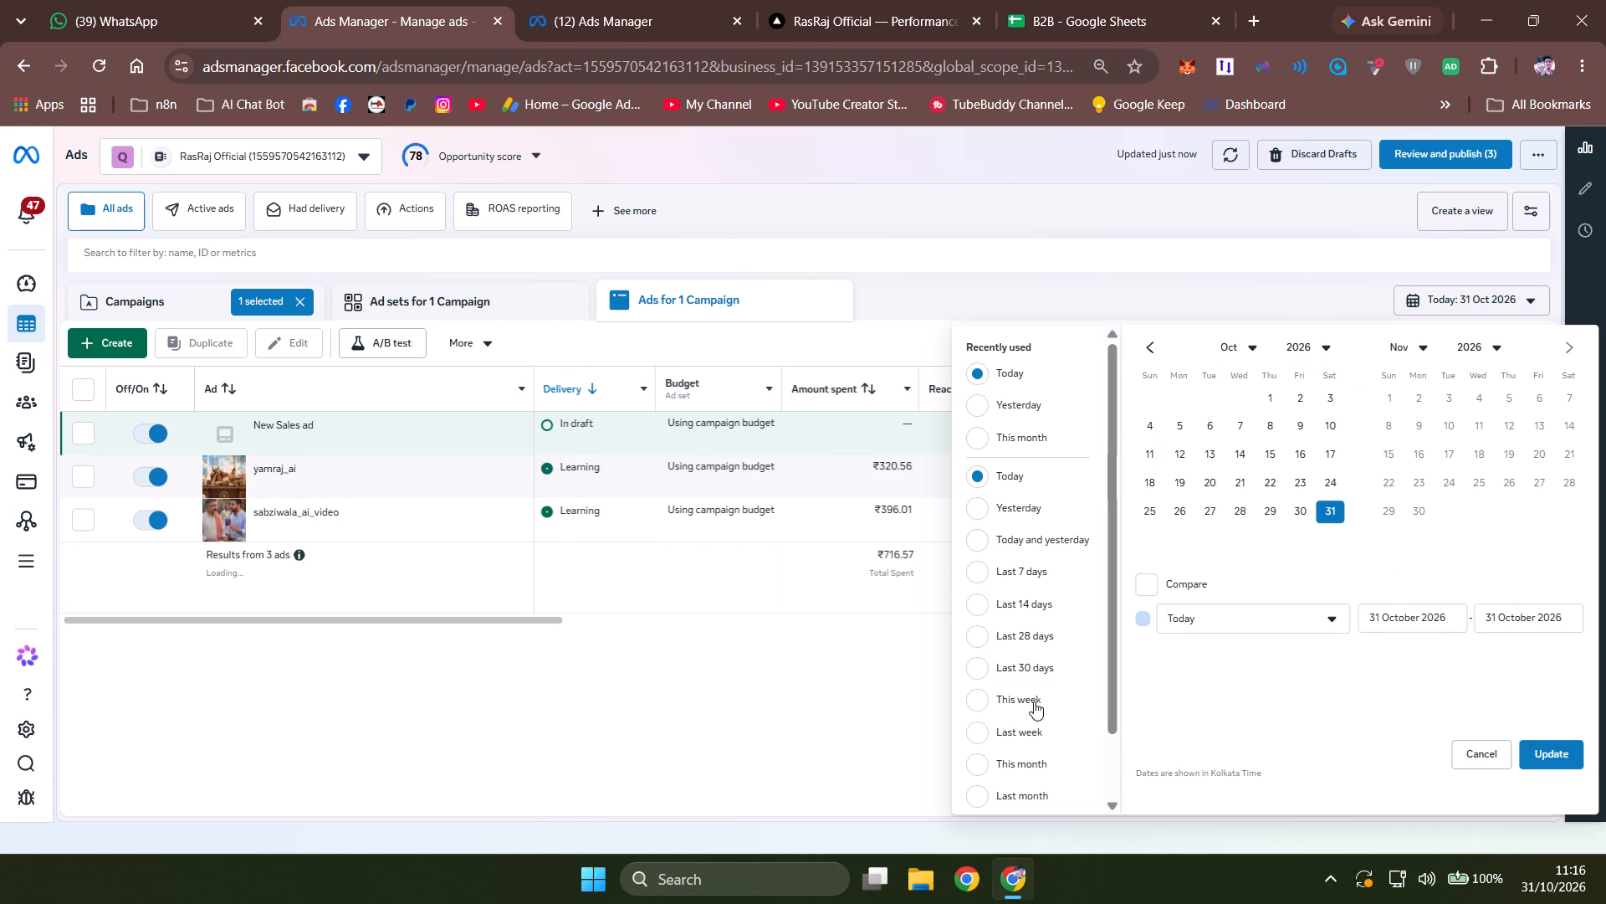
click(973, 502)
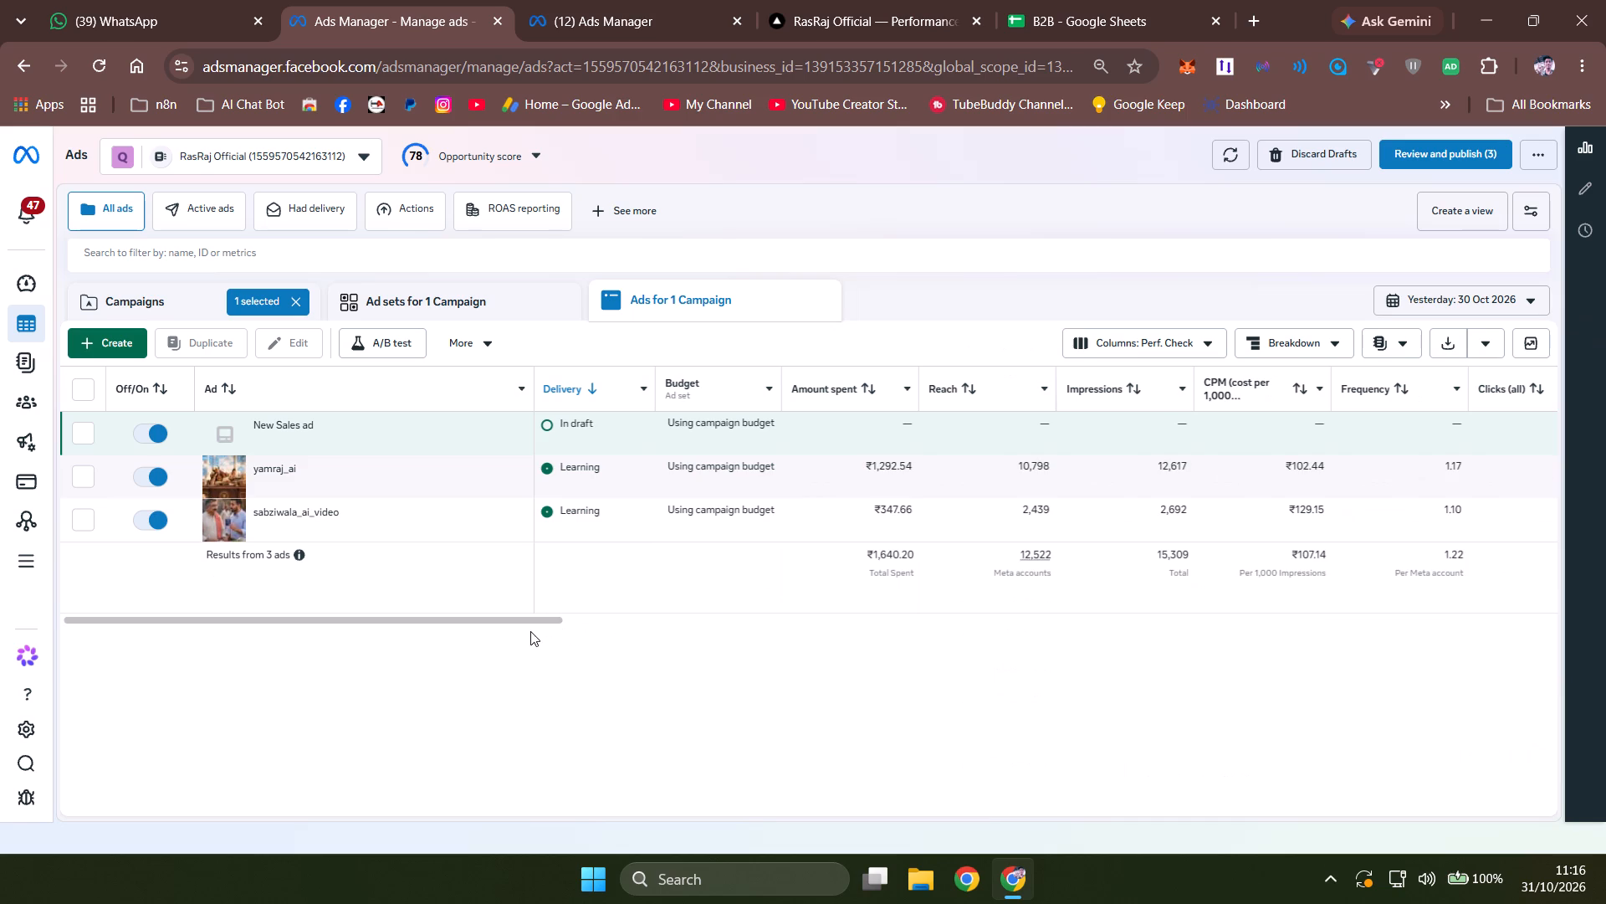
drag(505, 617, 880, 614)
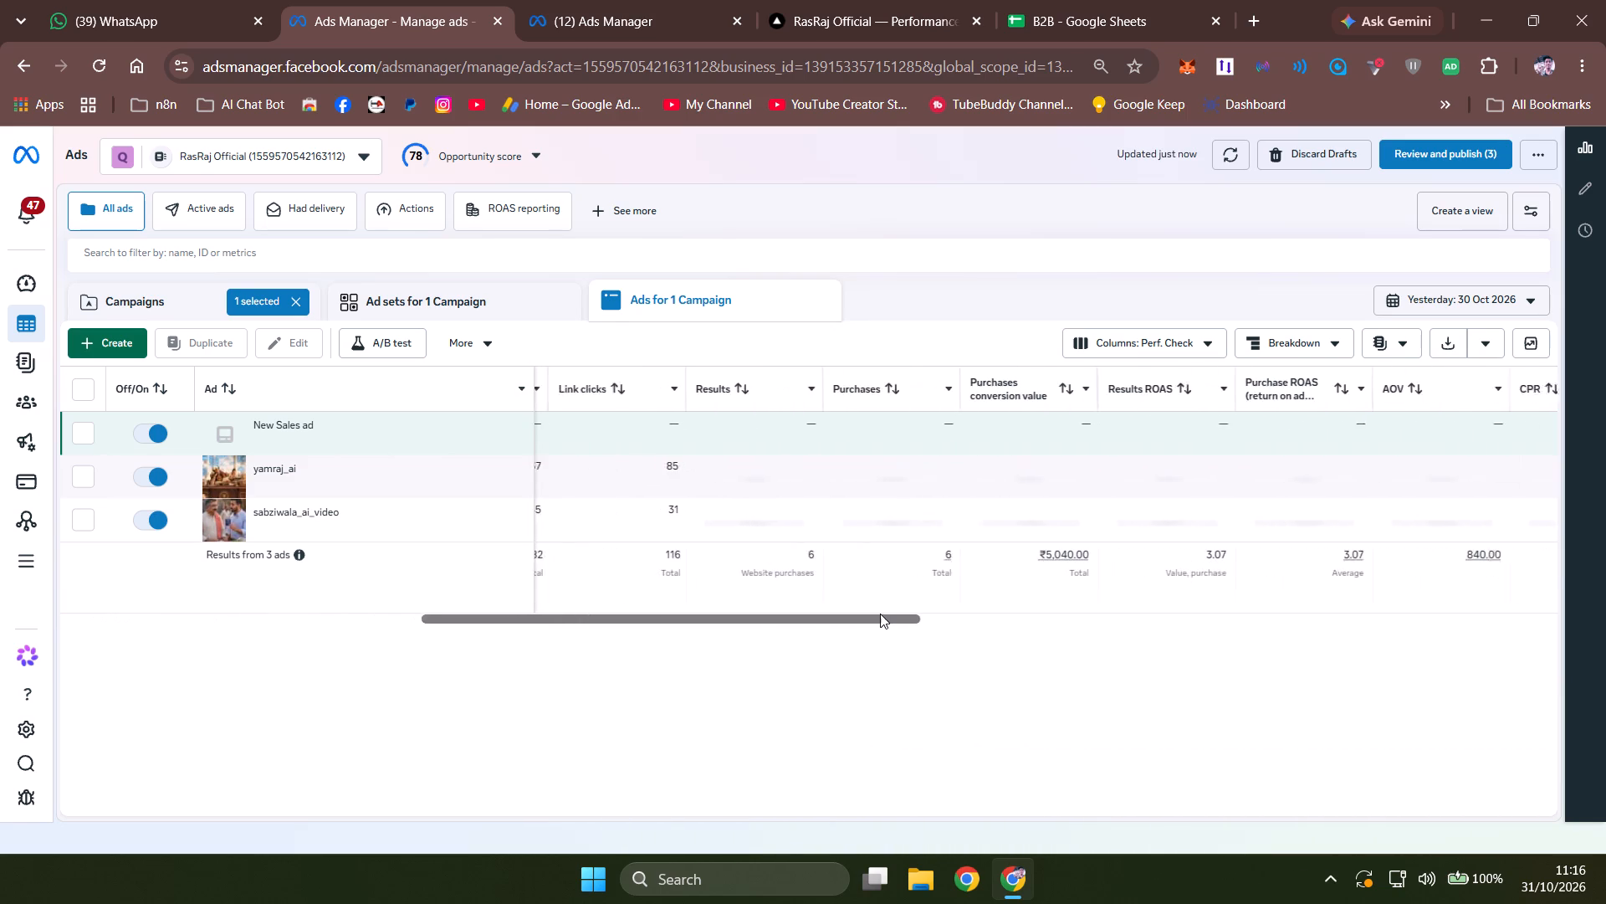
drag(880, 614, 885, 614)
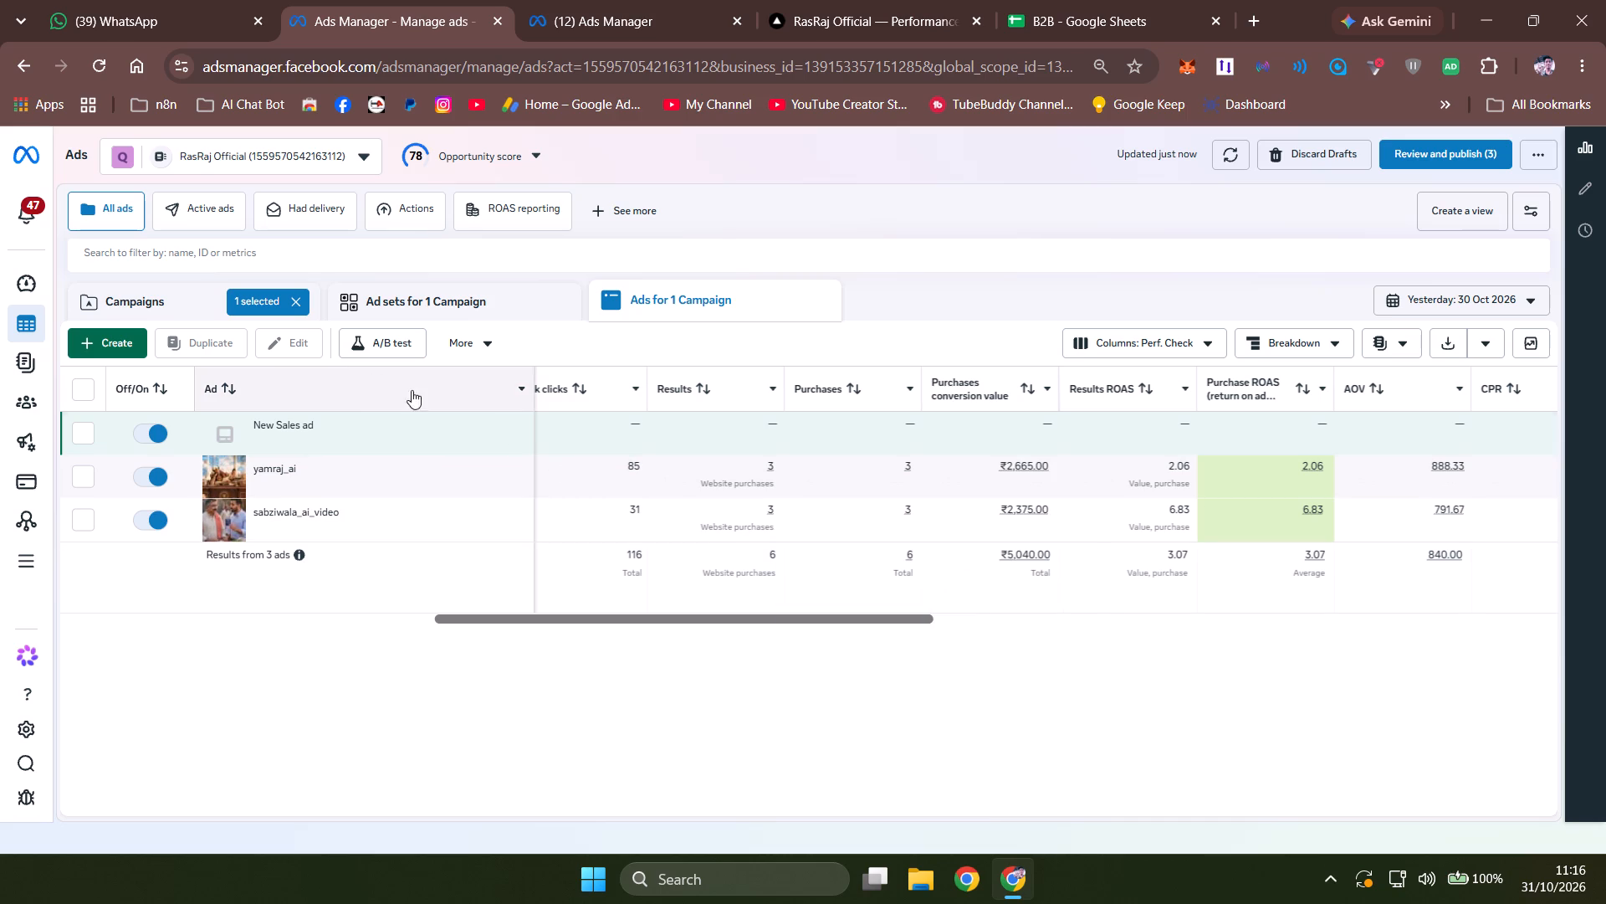
Compare yesterday's purchases, ROAS and spend across the campaigns, and check the ads of q_ai_videos_cbo_29102026 again.
click(163, 305)
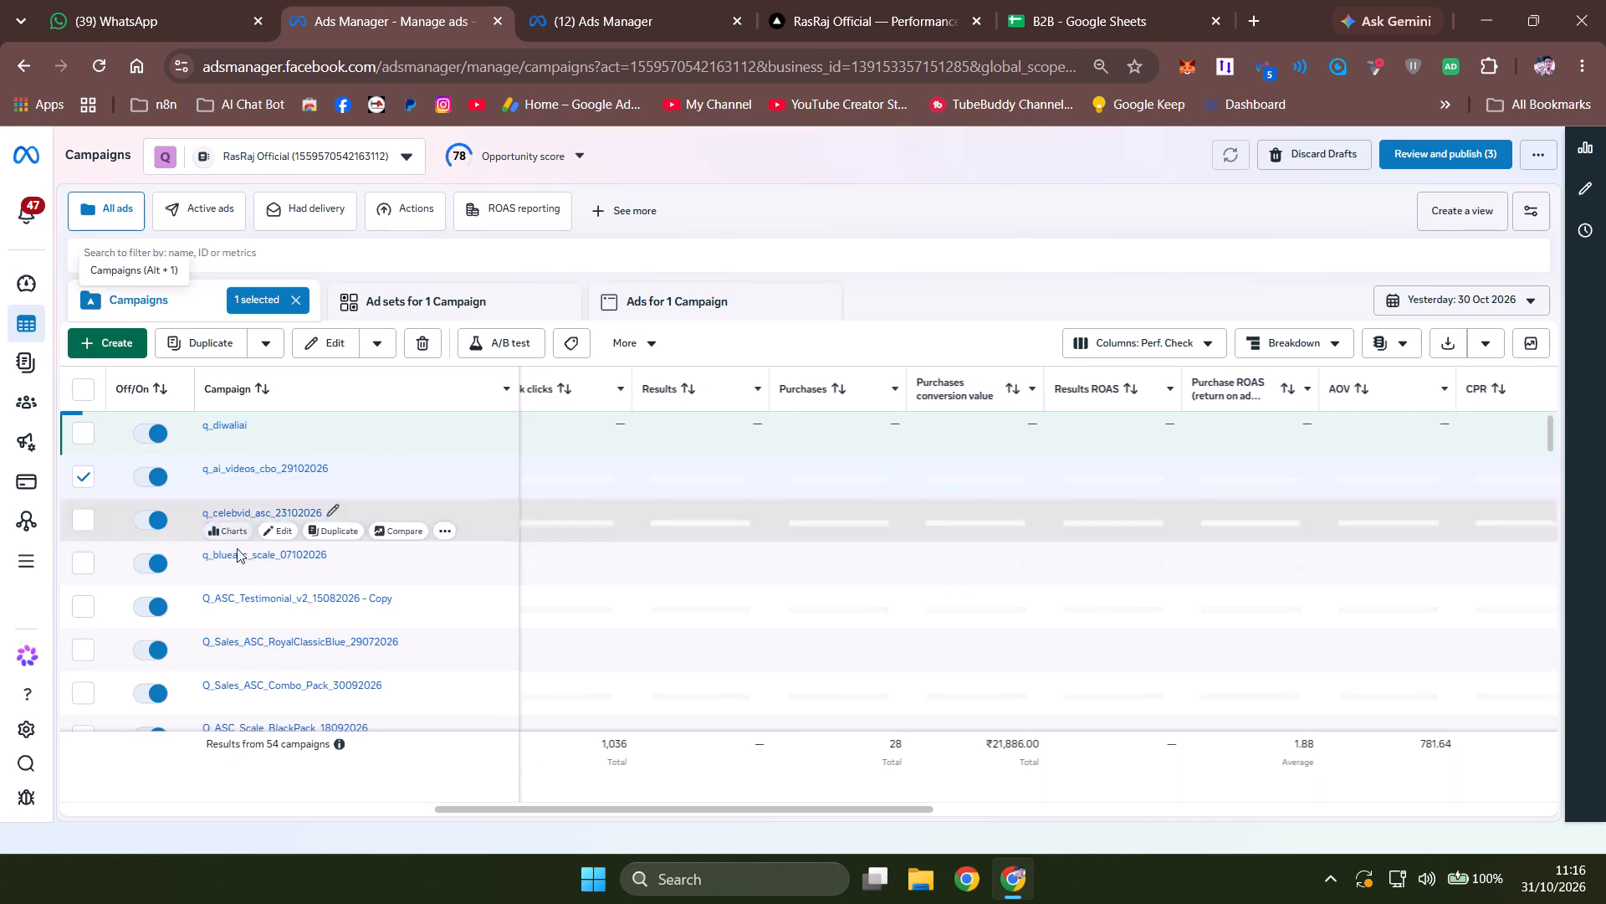
drag(833, 812, 801, 808)
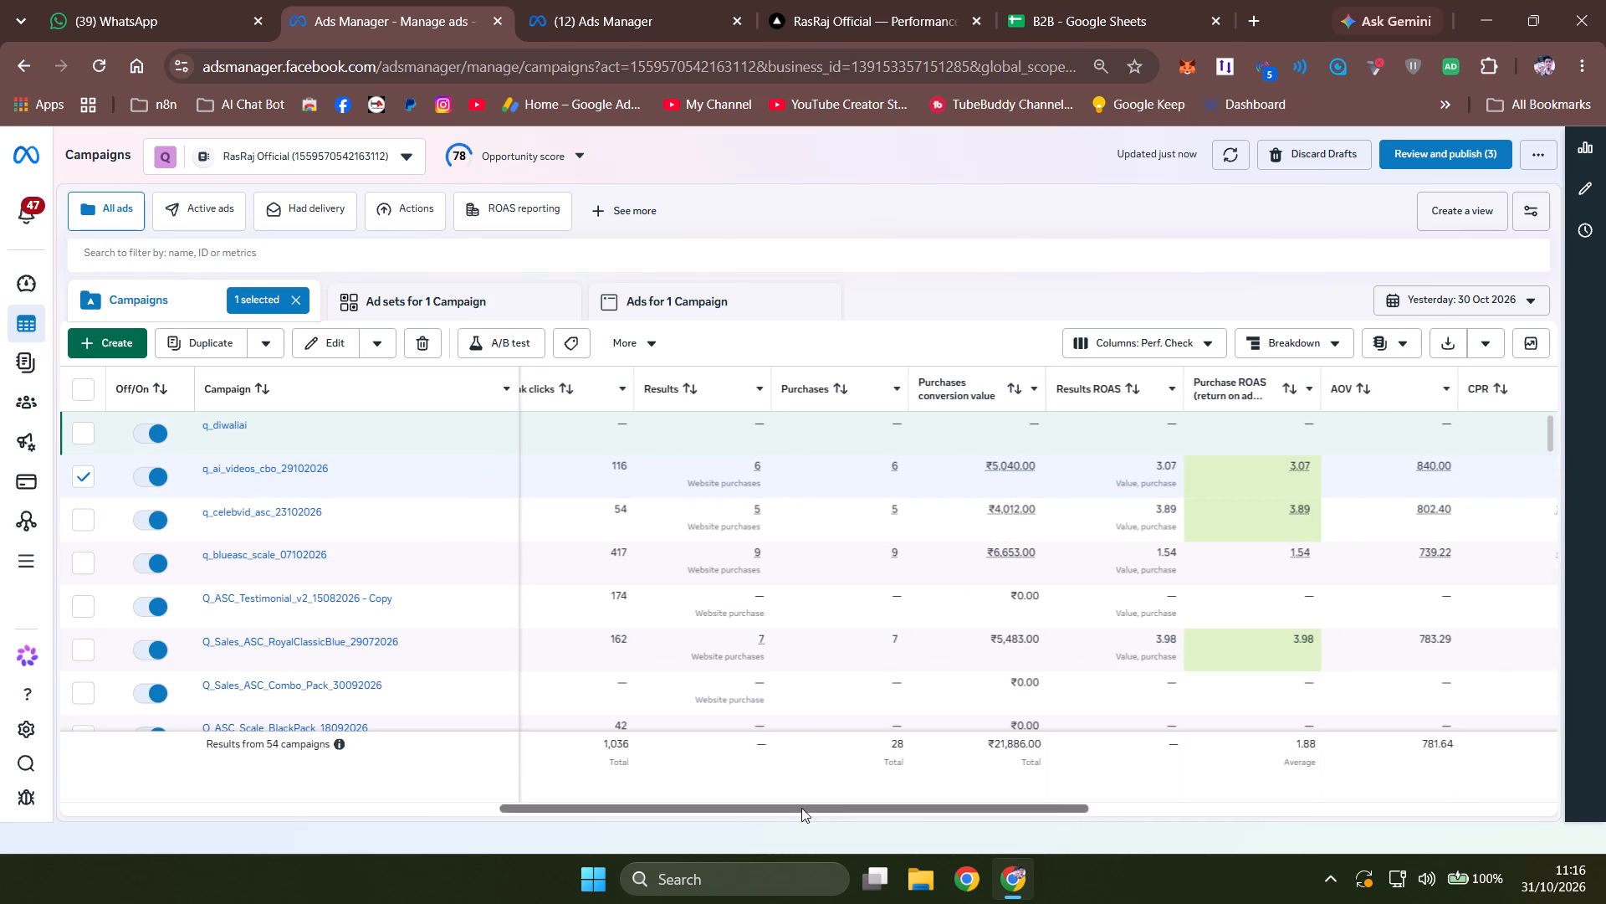
drag(801, 808, 187, 816)
click(619, 295)
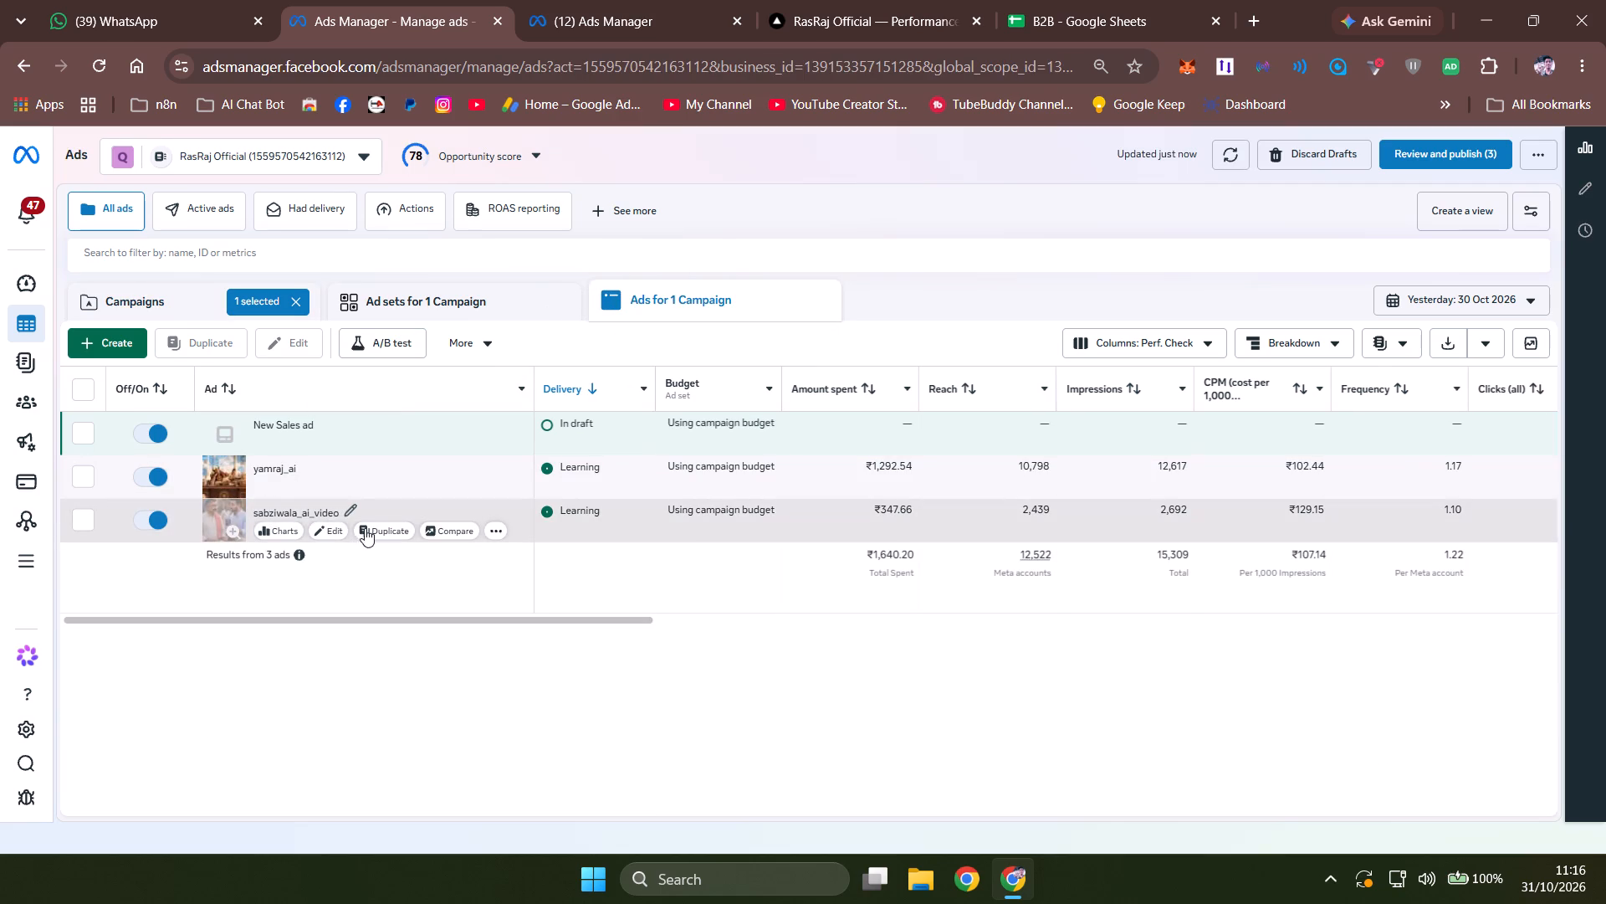
Rename the draft campaign q_diwaliai as q_diwali_ai_asc_31102026 from the campaigns list.
click(181, 300)
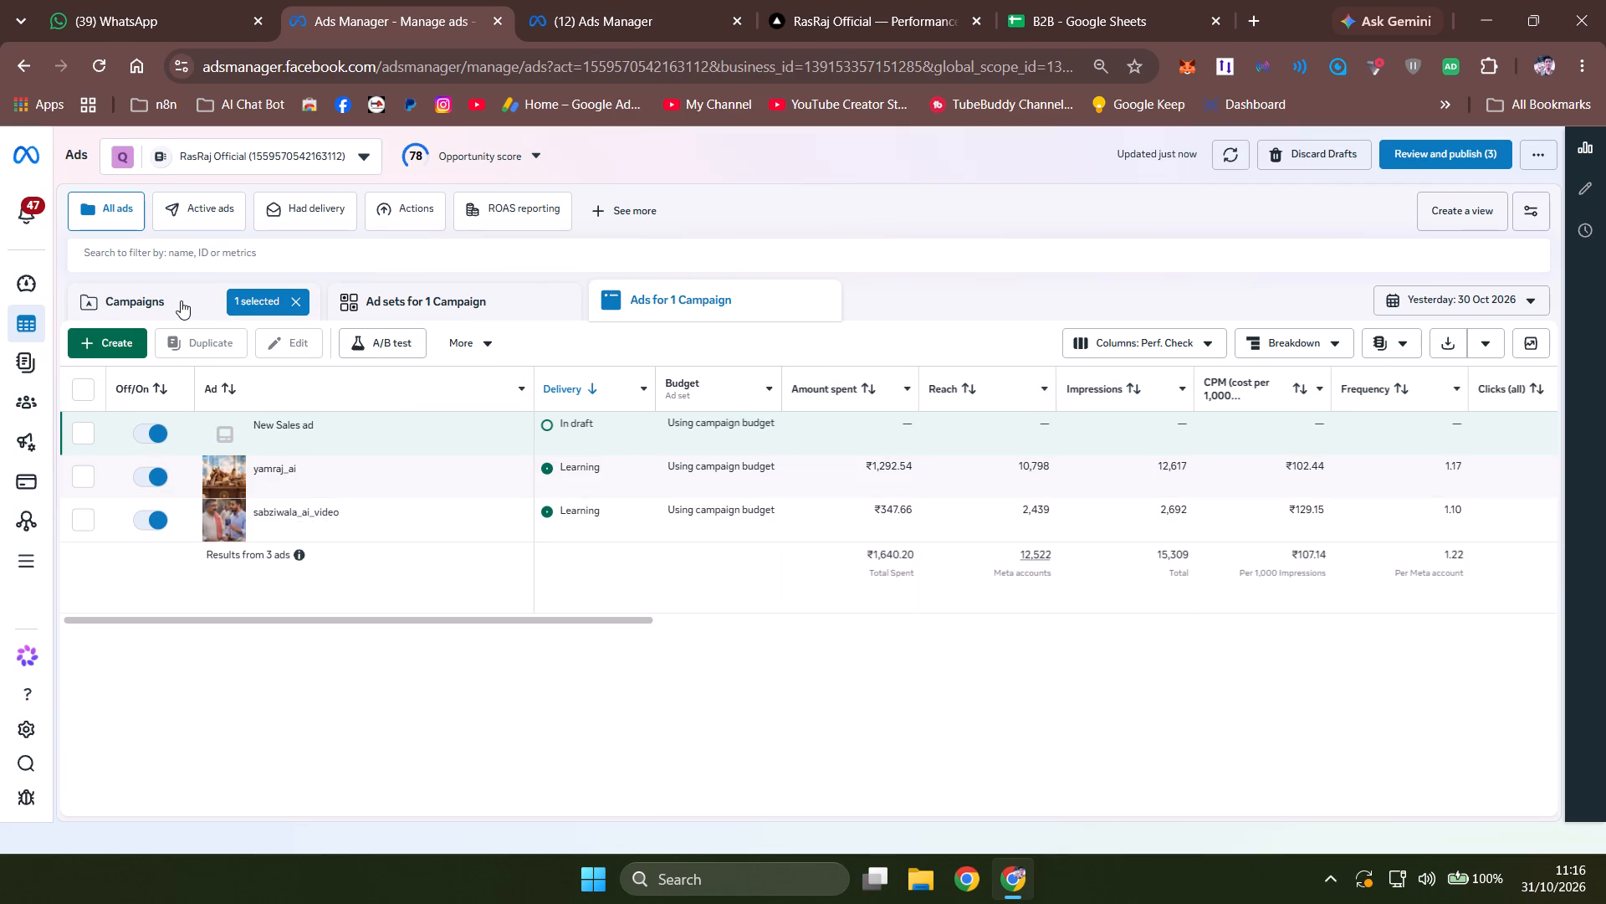
click(224, 424)
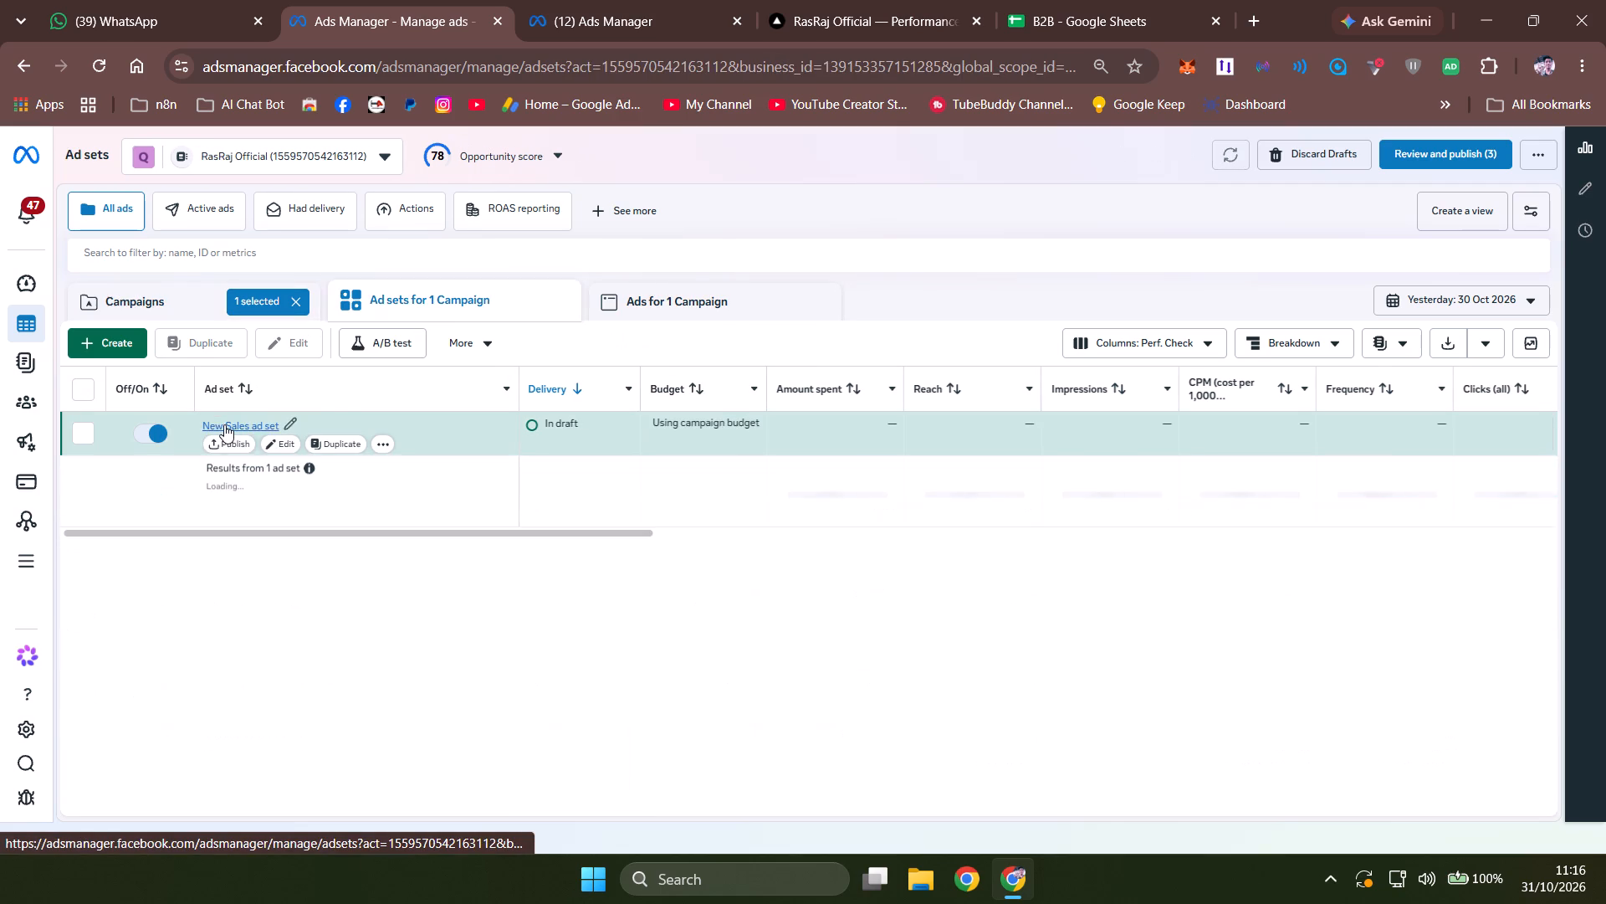
click(189, 316)
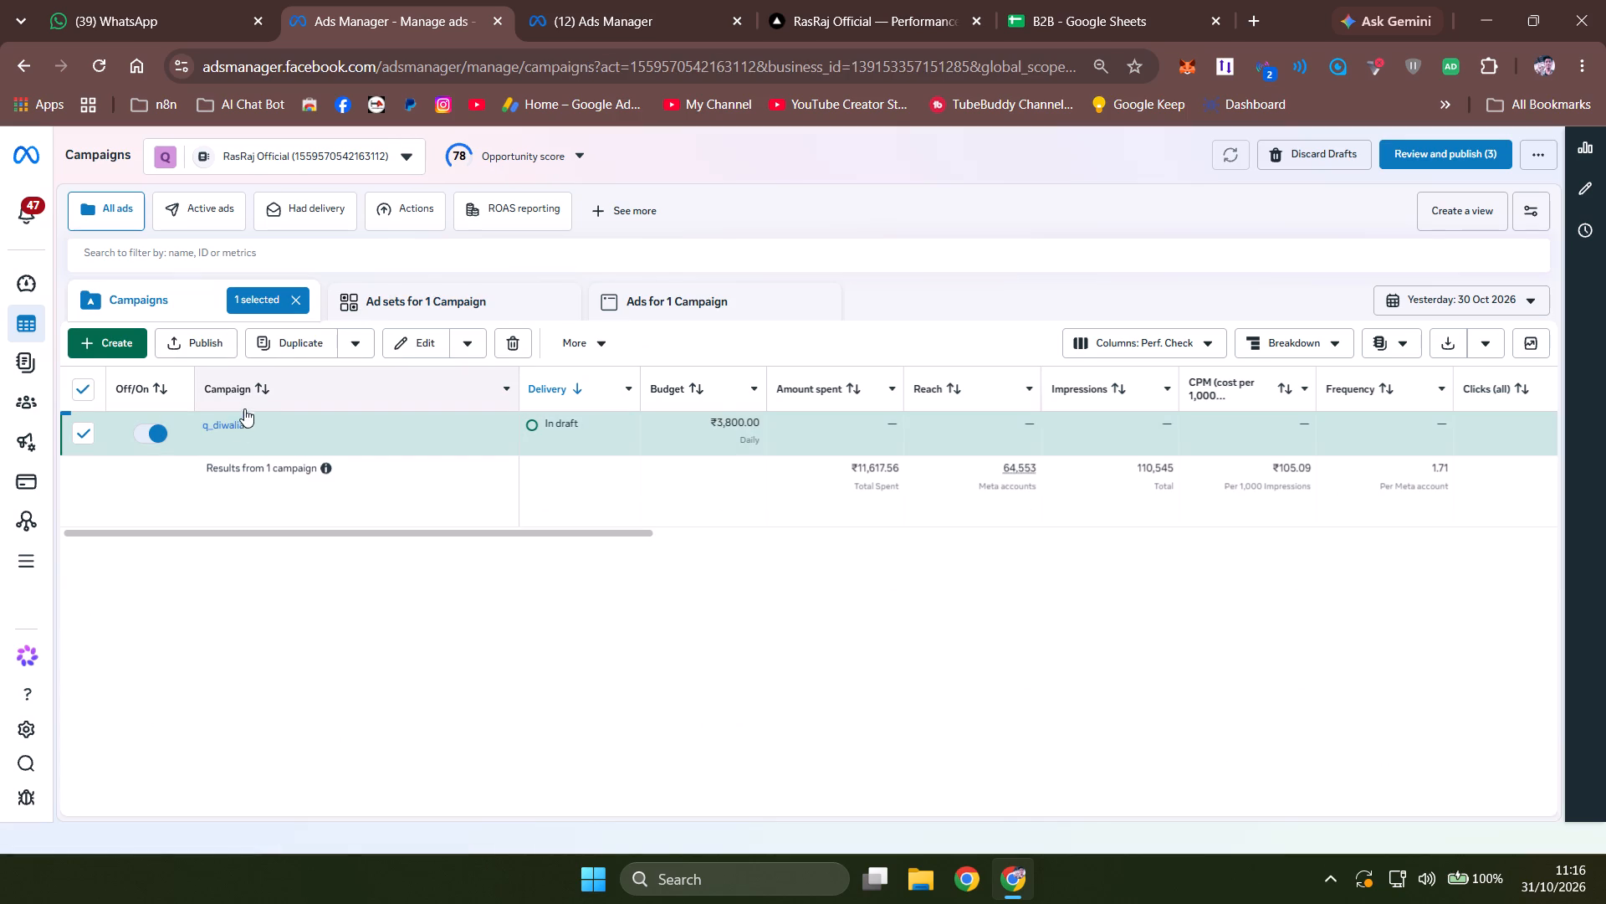
click(258, 427)
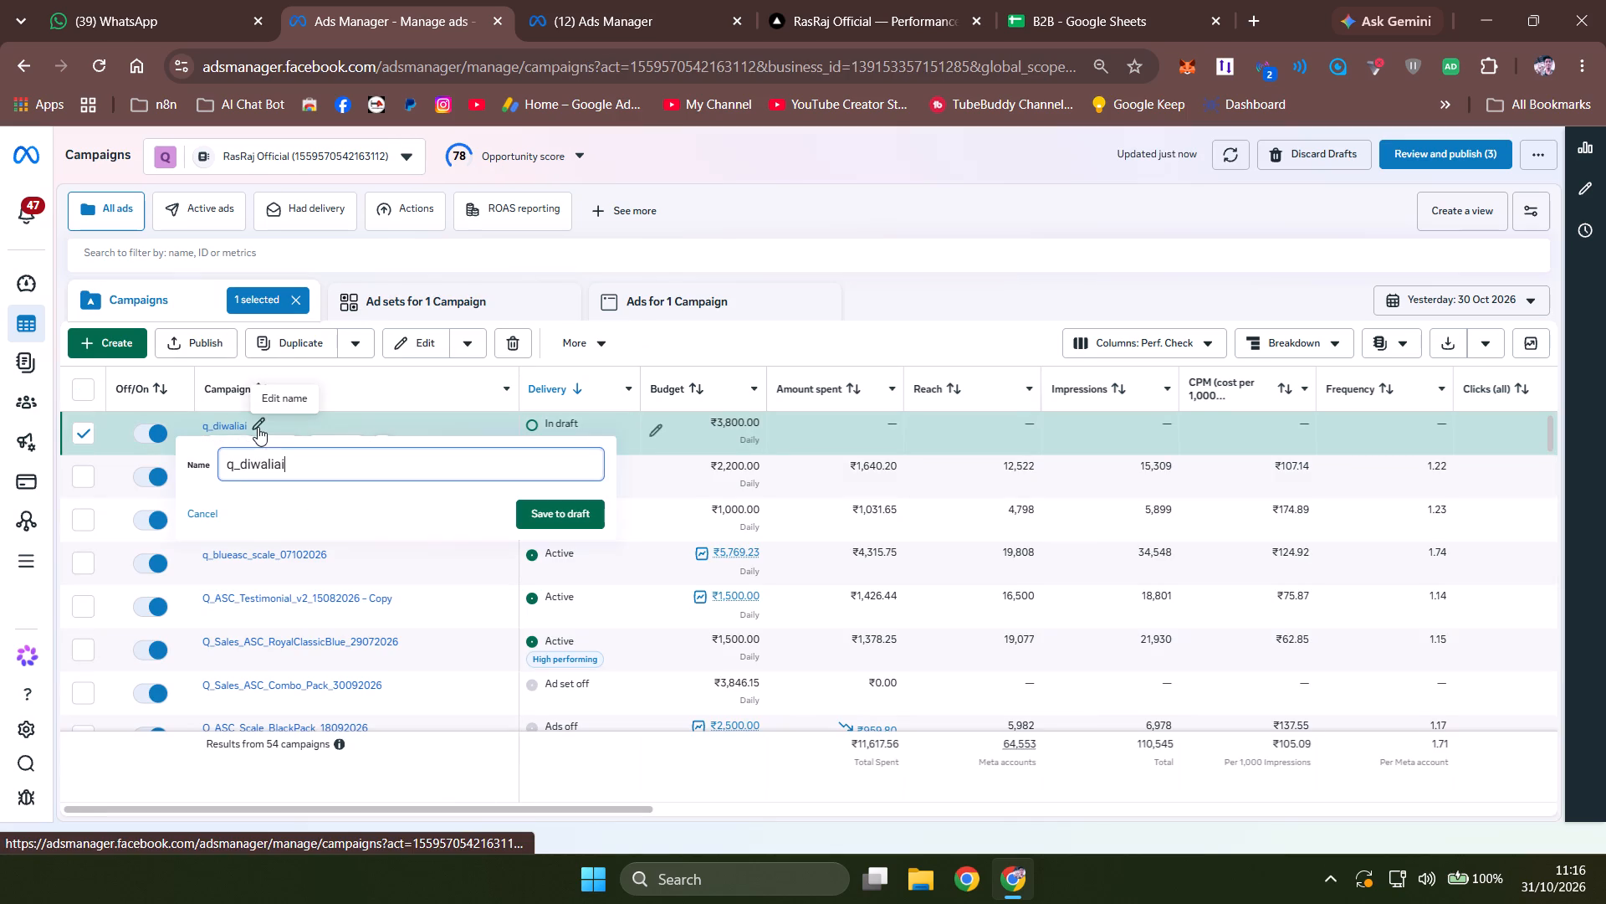
key(BackSpace)
key(BackSpace)
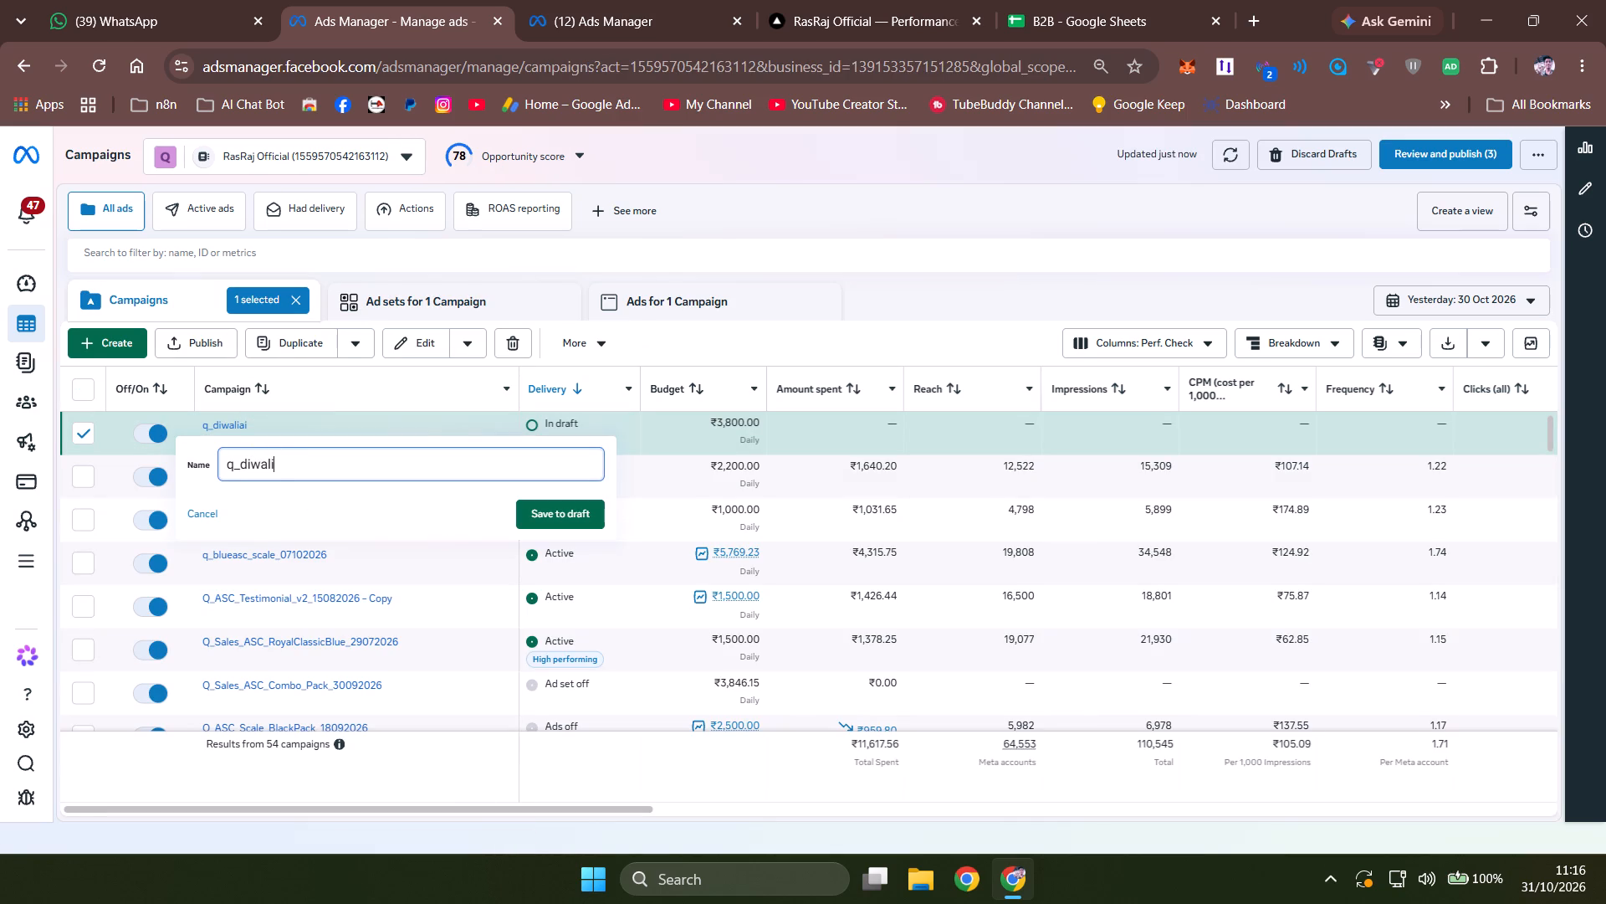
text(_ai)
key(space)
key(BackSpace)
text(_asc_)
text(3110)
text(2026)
Copy the full campaign name q_diwali_ai_asc_31102026 and save the rename to the draft.
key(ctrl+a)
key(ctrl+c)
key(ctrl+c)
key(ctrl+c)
click(547, 518)
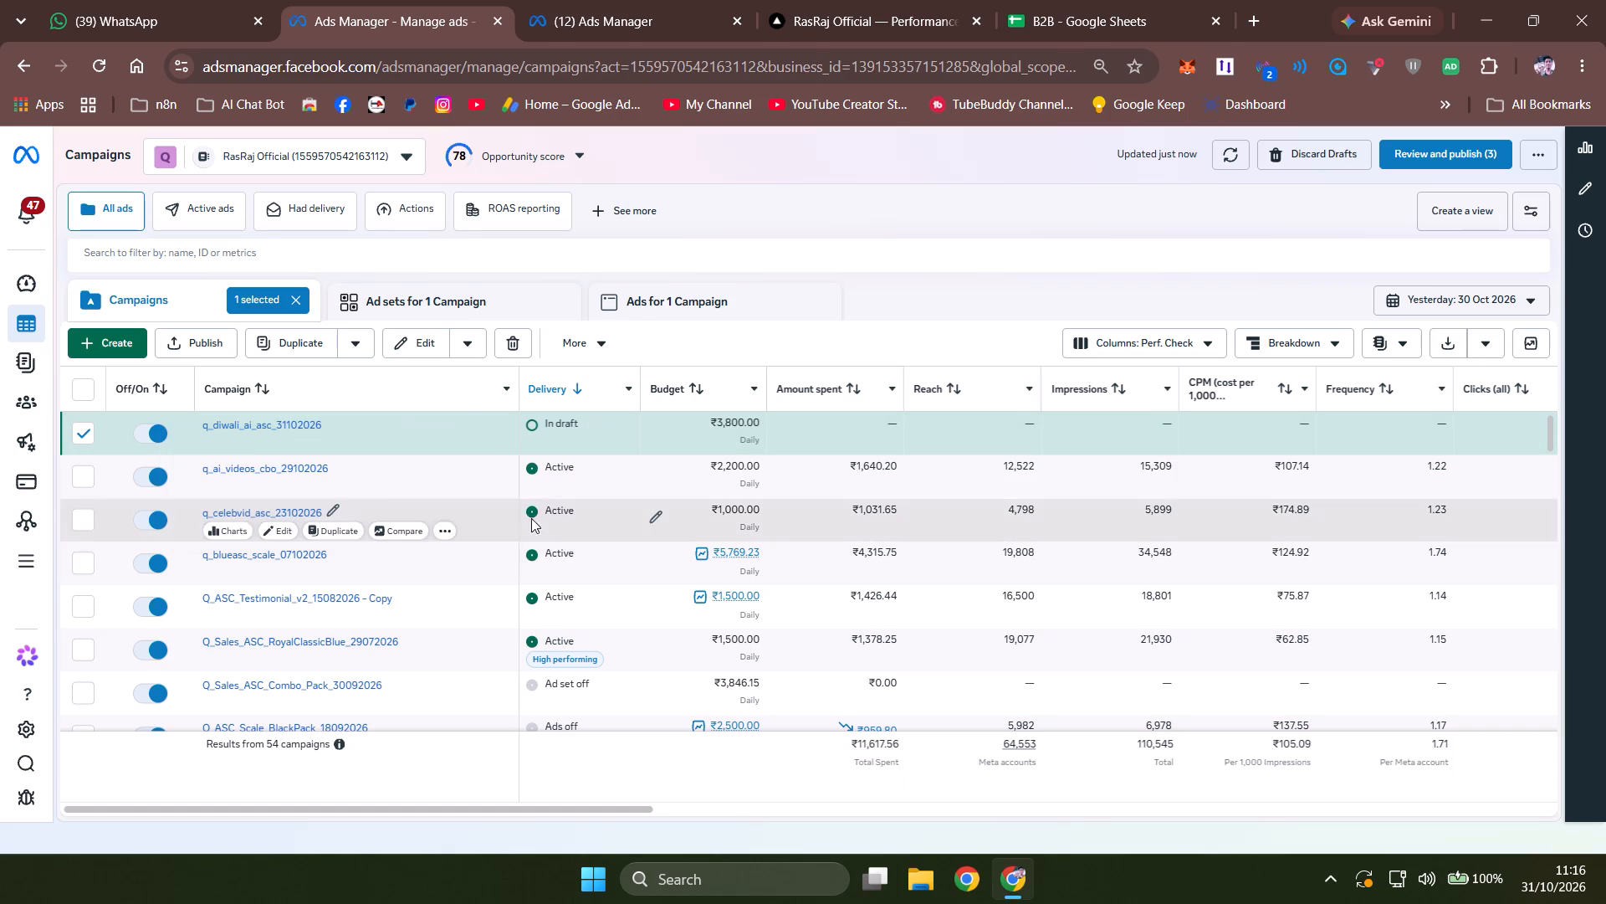
Open the draft campaign q_diwali_ai_asc_31102026 for editing and set the conversion location of its New Sales ad set to Website.
click(282, 441)
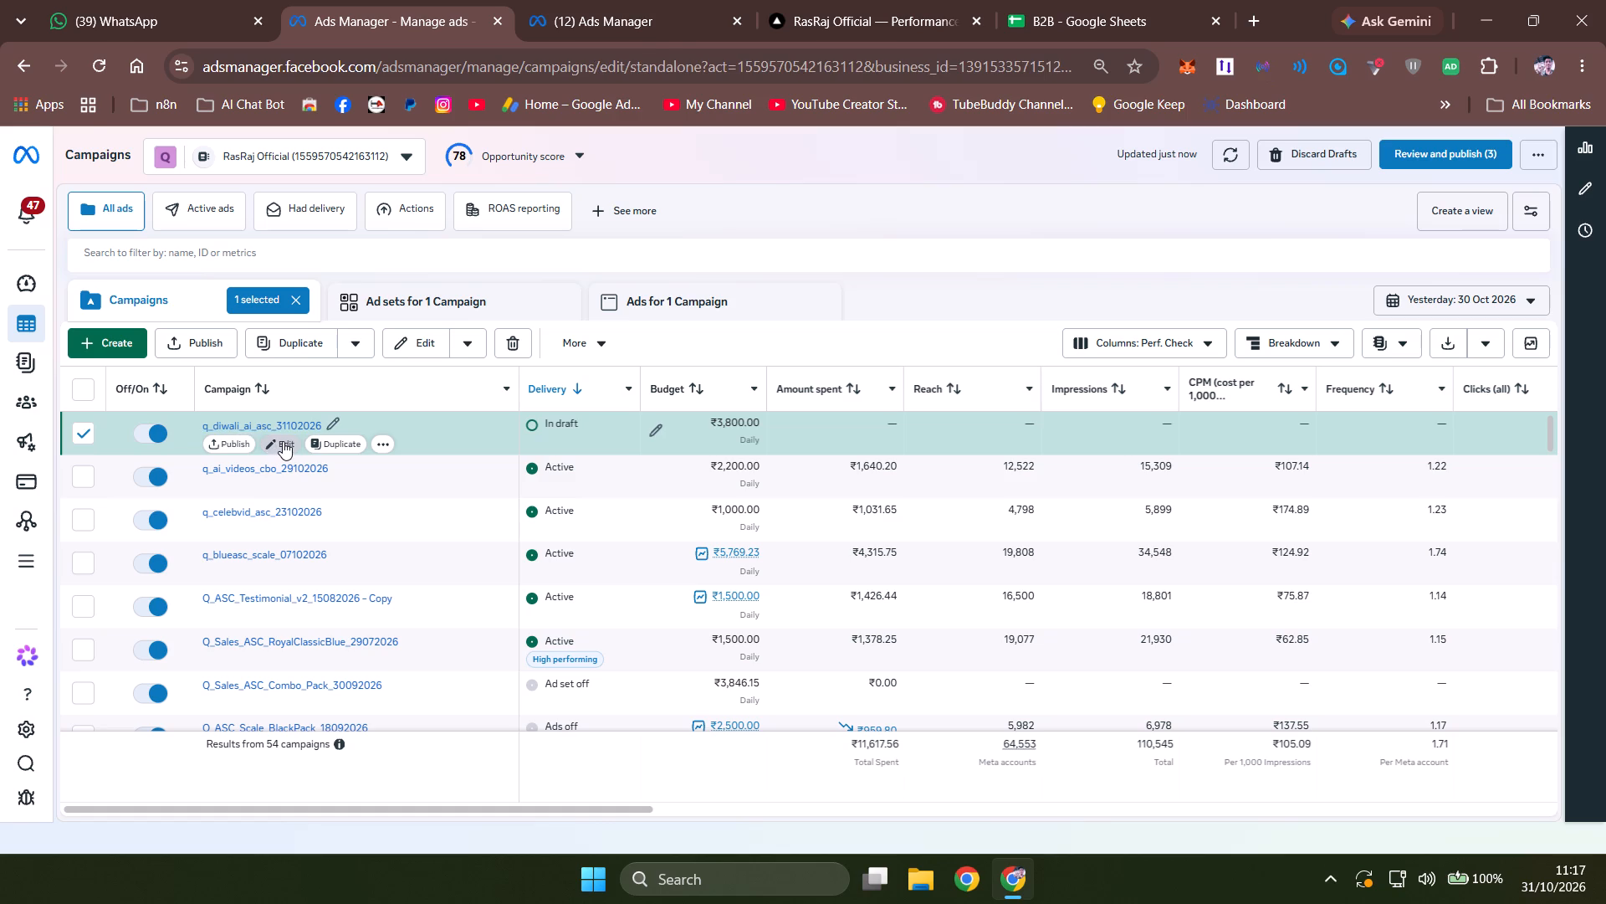
click(587, 0)
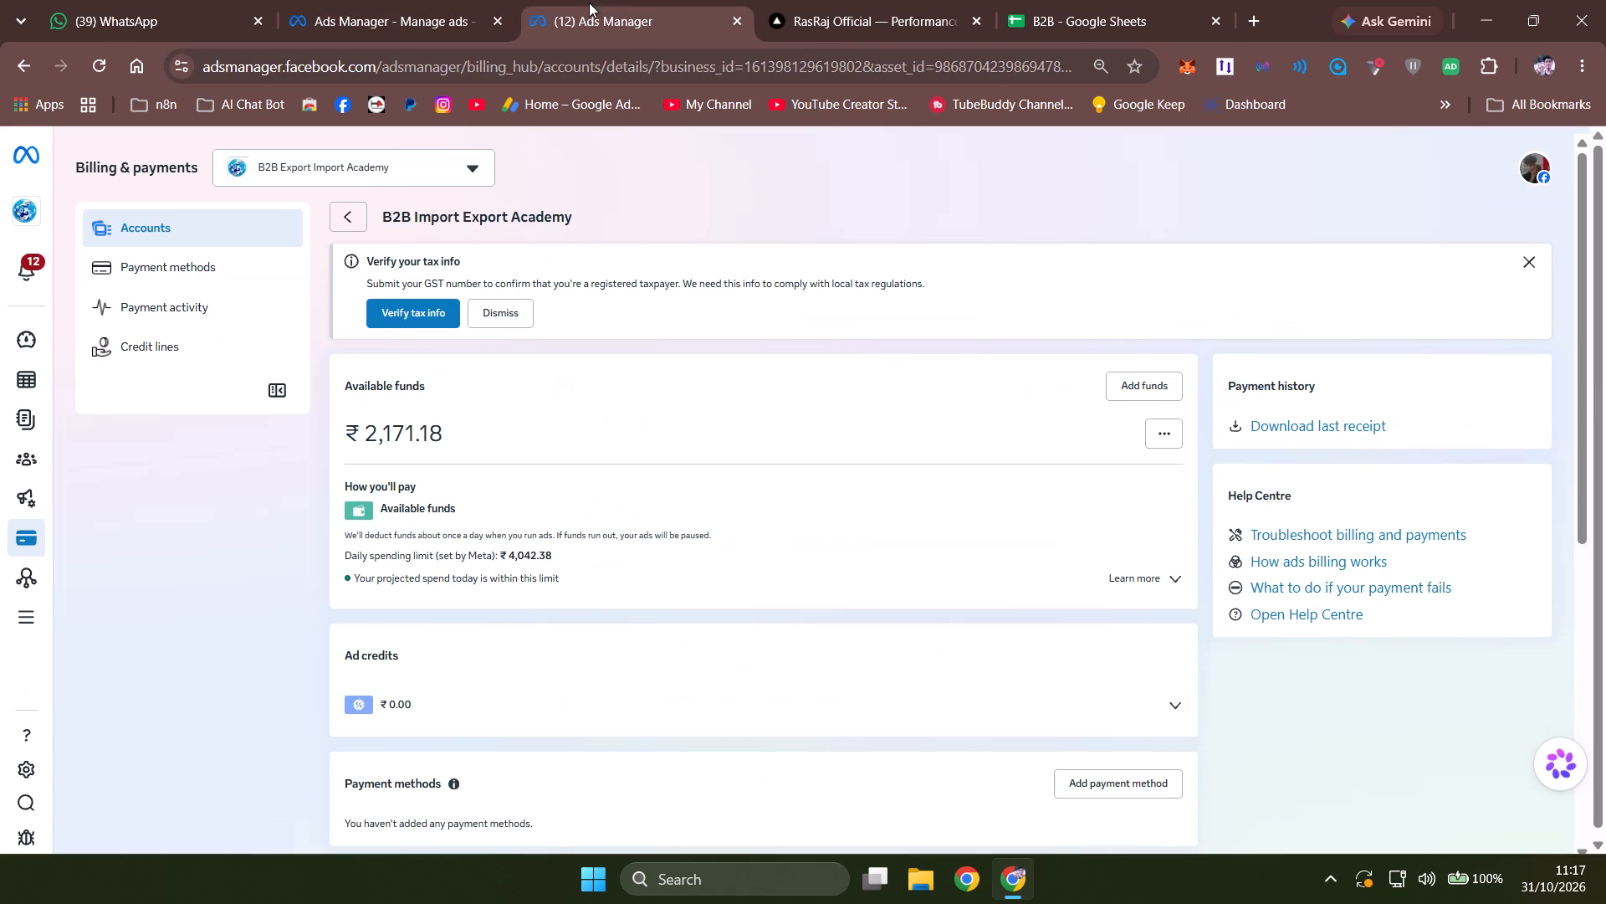
click(414, 0)
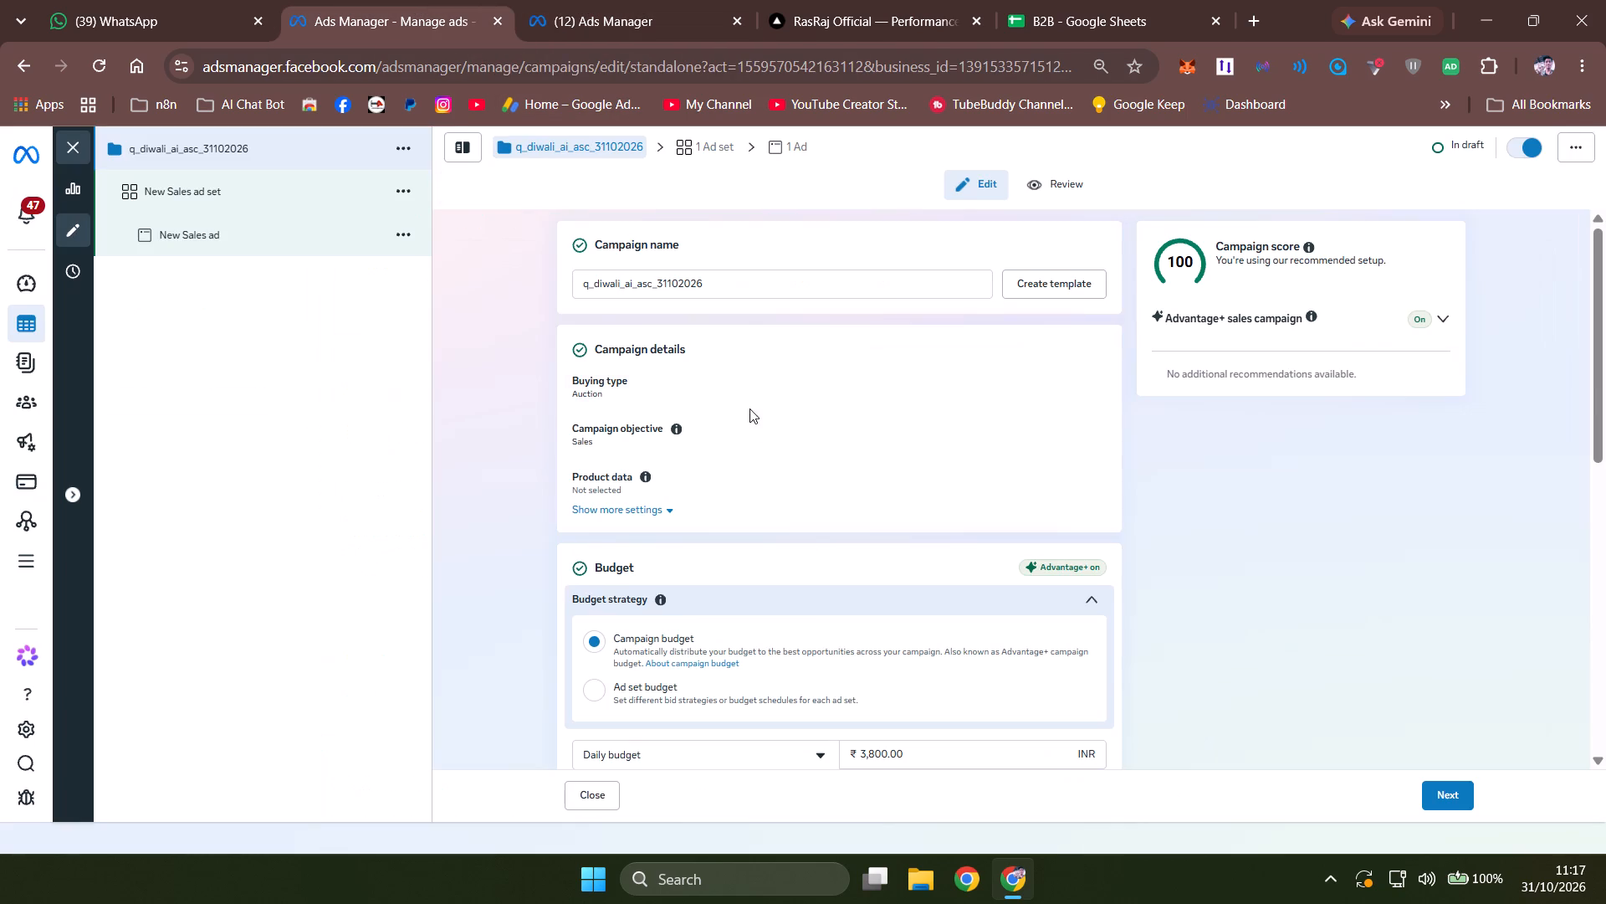
click(217, 182)
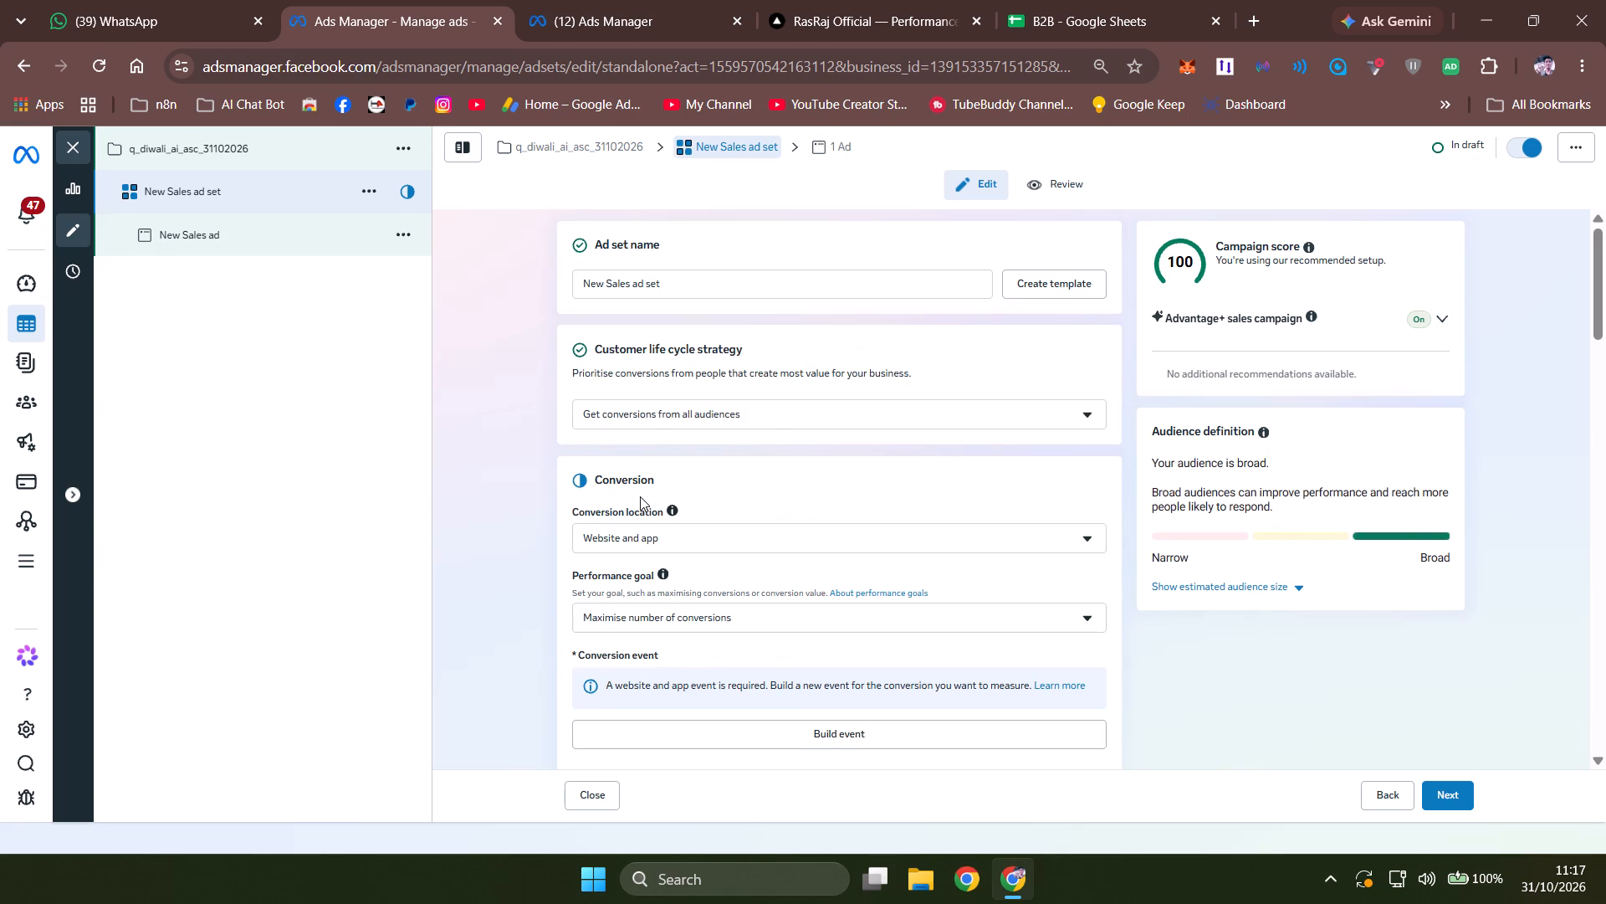
click(695, 545)
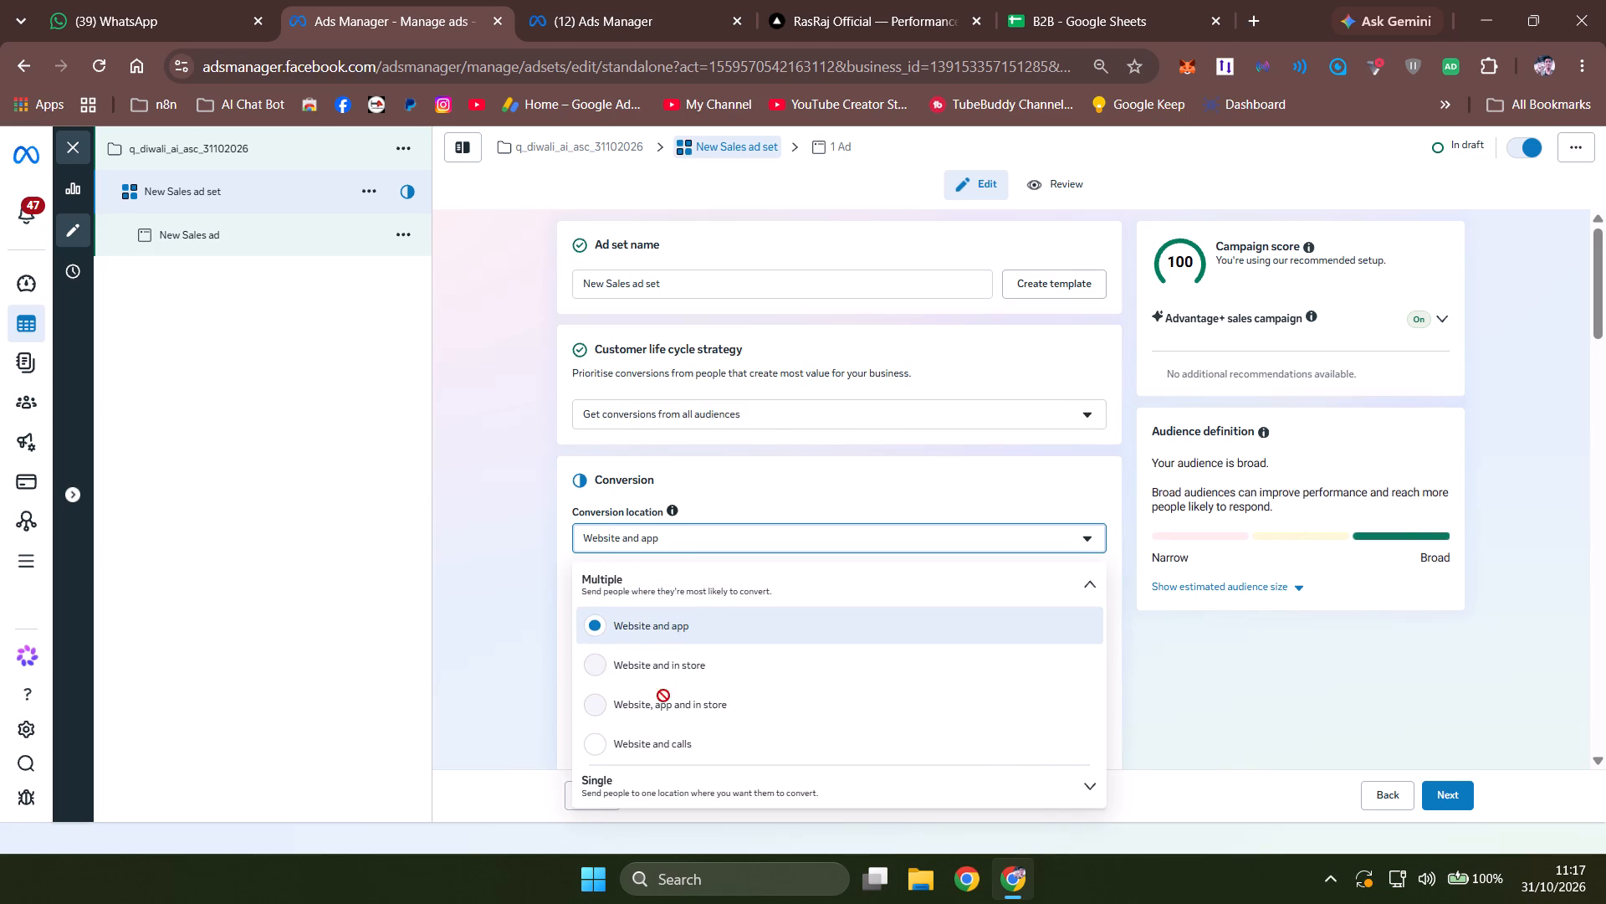
scroll(665, 715, down, 1)
click(677, 664)
scroll(673, 717, down, 2)
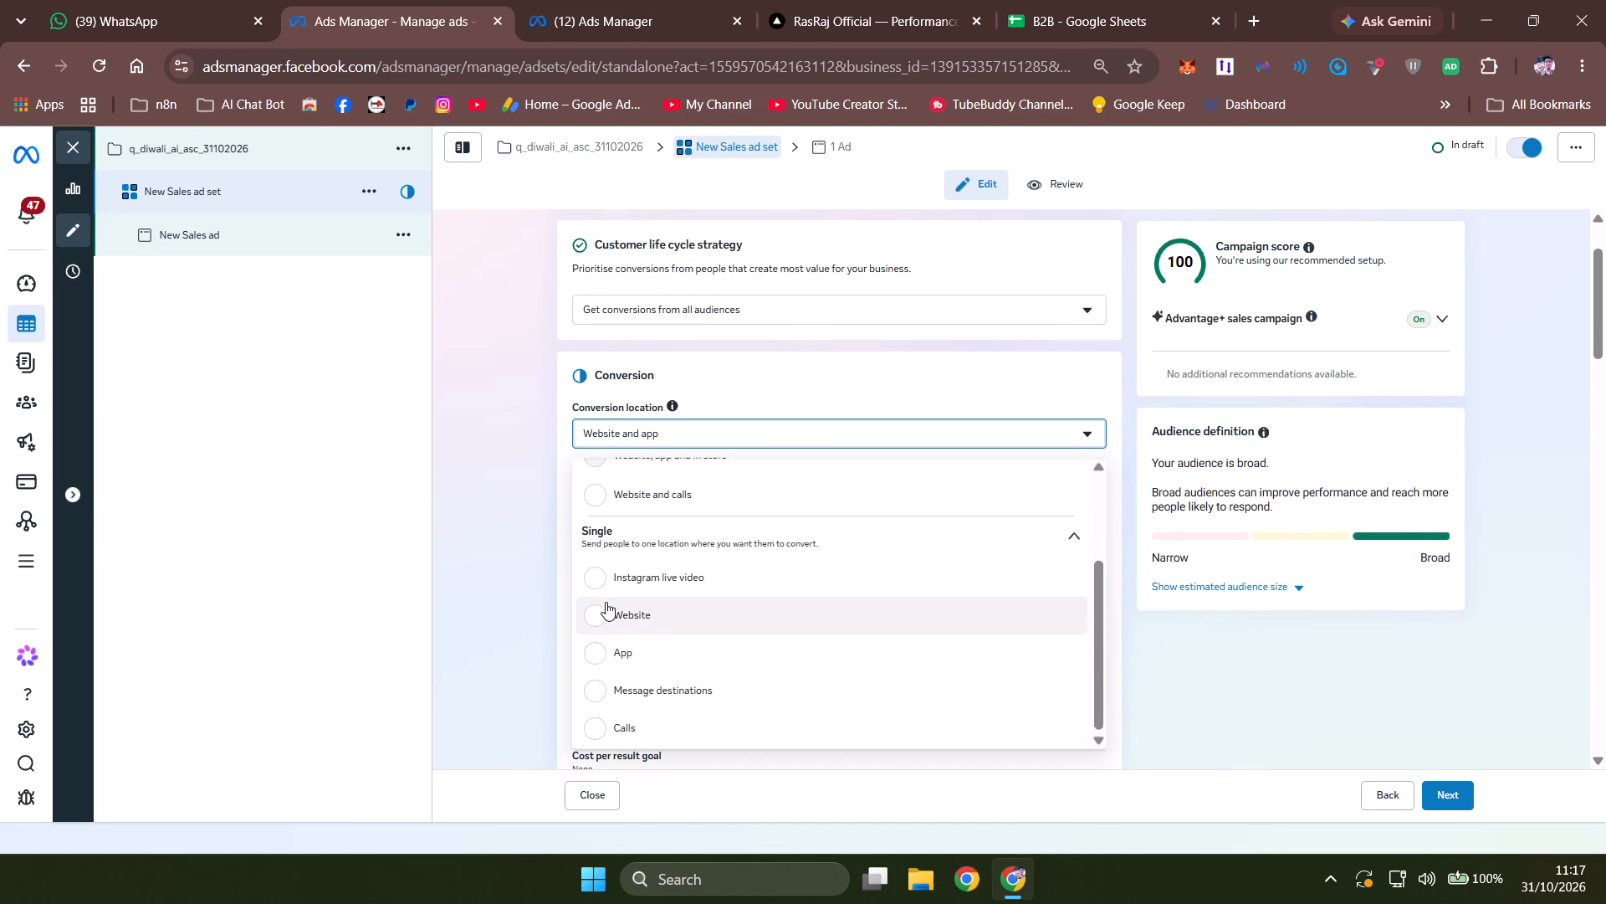
click(607, 604)
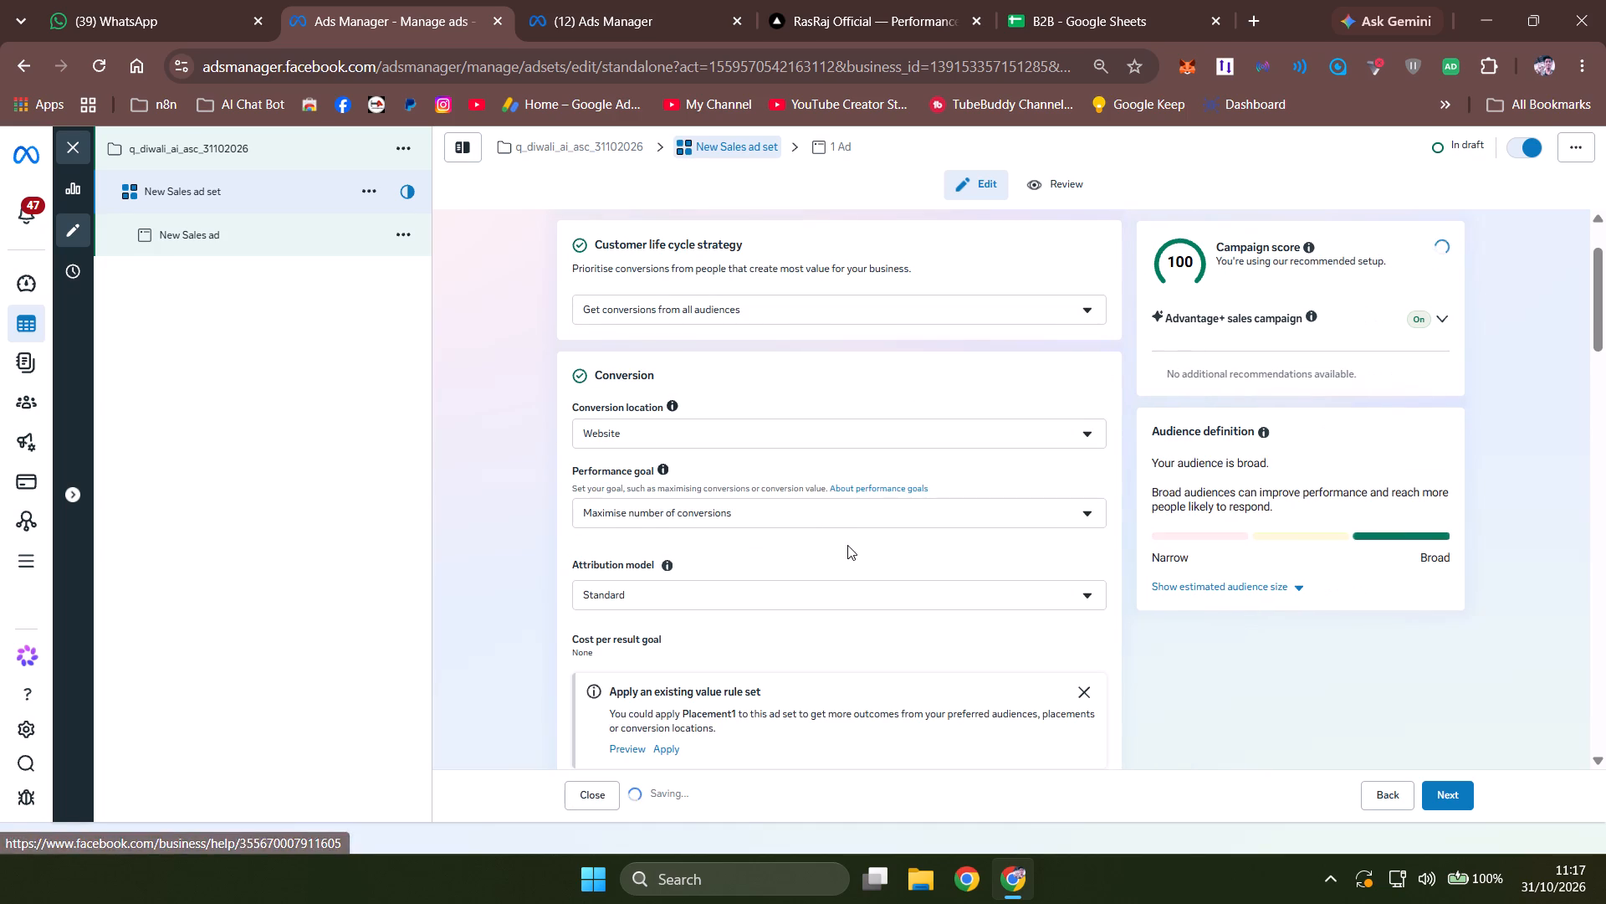
Review the ad set's remaining settings, from dataset and conversion event through schedule, audience and placements to the suggested ads for import.
scroll(860, 613, down, 3)
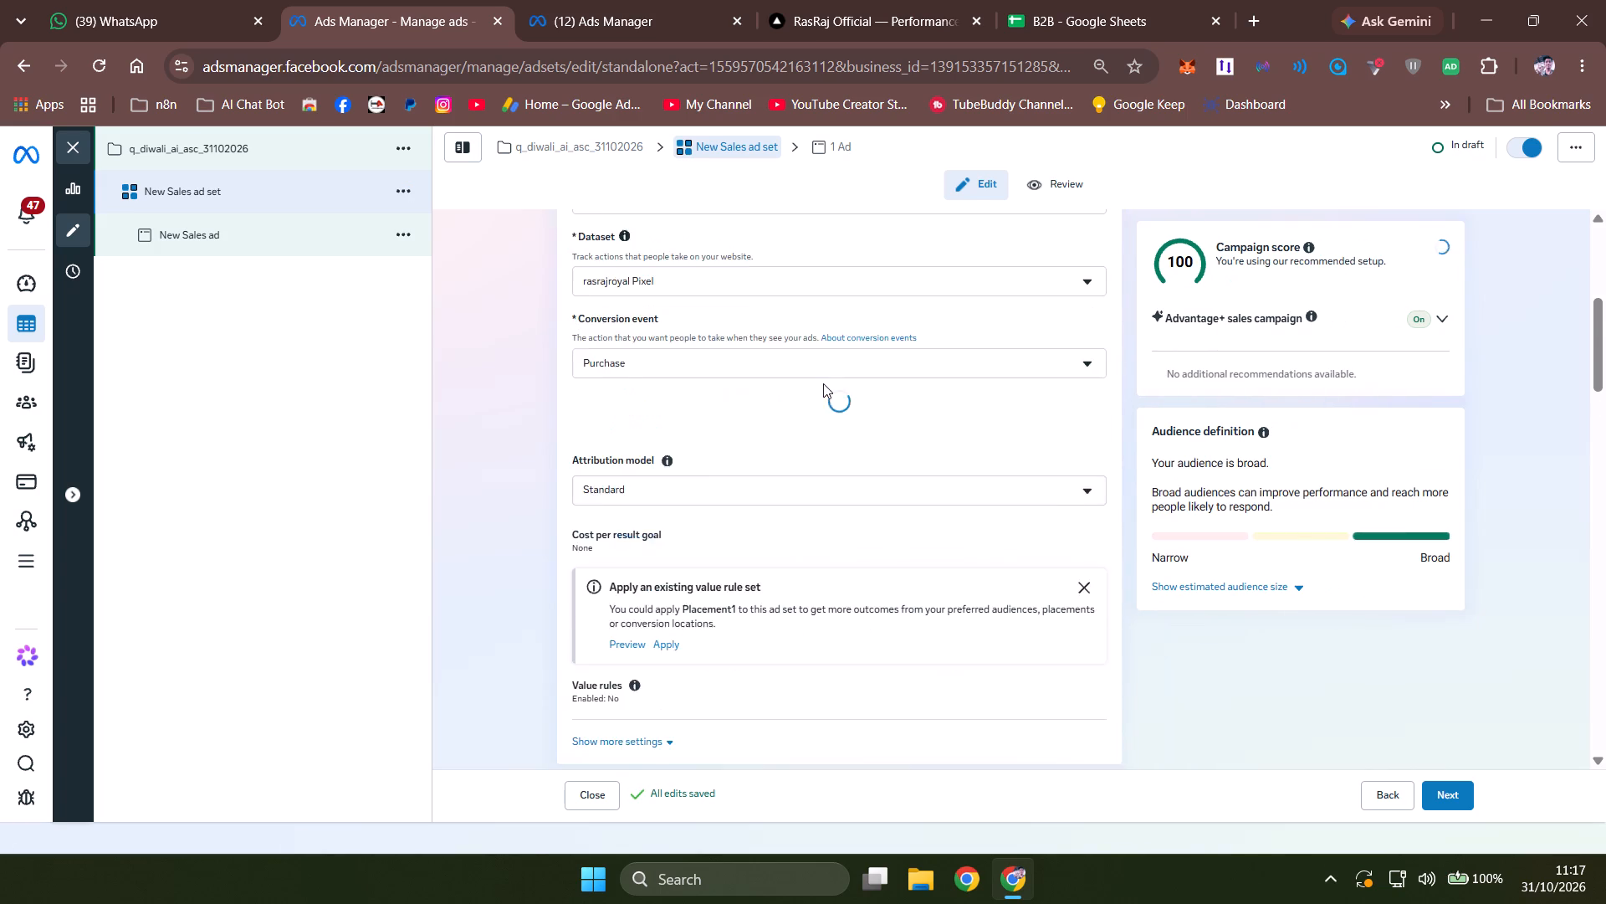
scroll(823, 383, down, 3)
scroll(823, 384, up, 4)
middle_click(823, 384)
click(830, 434)
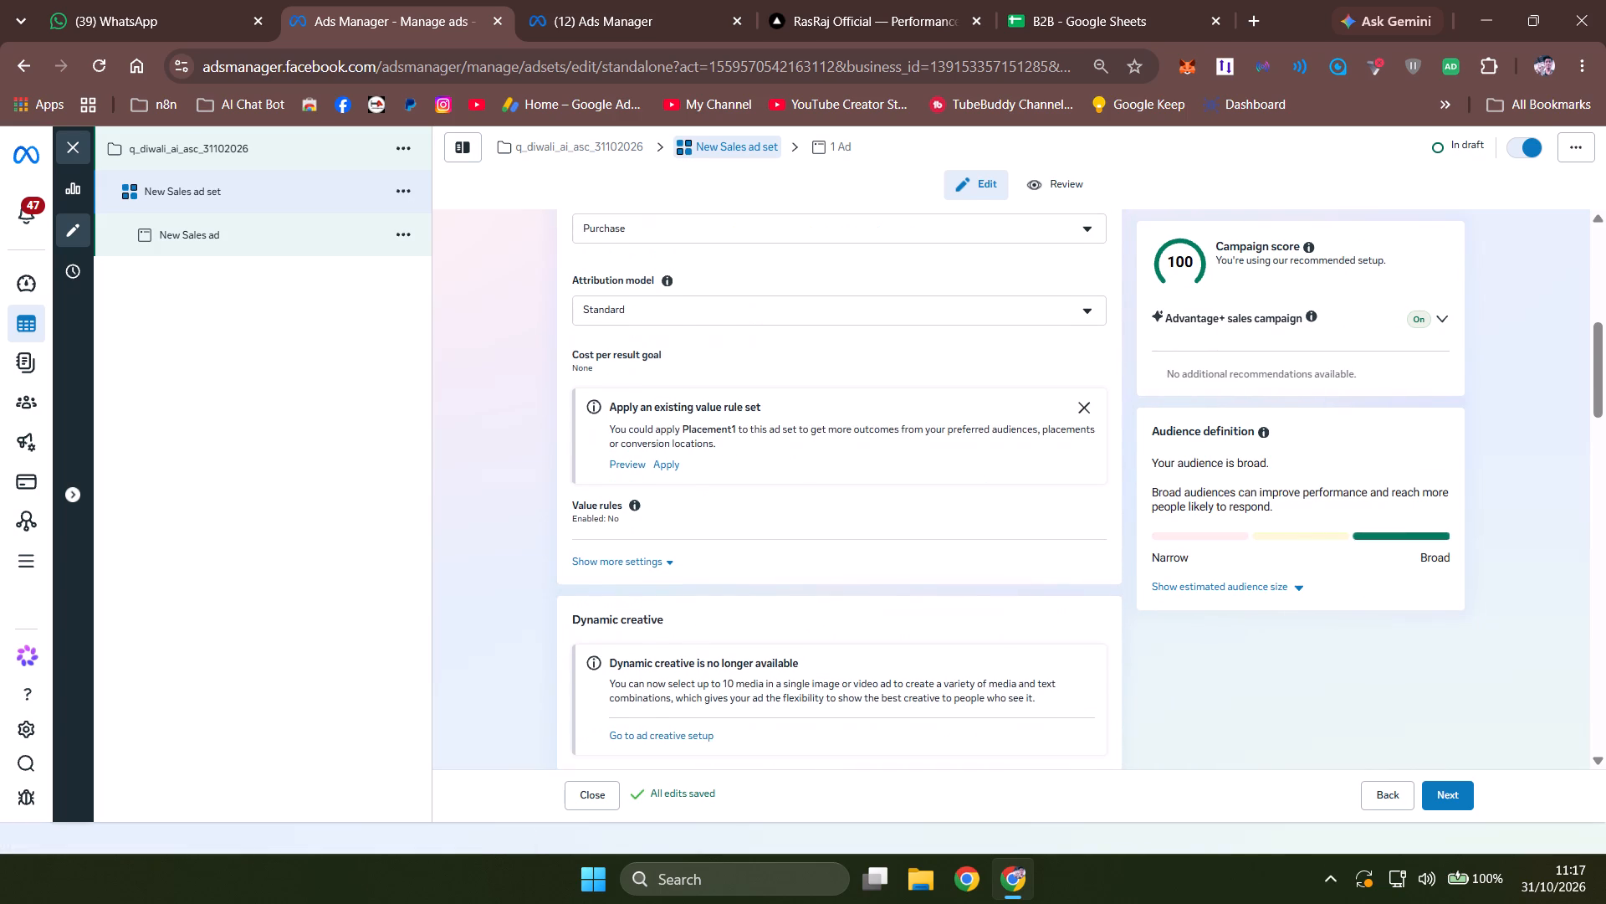
scroll(828, 434, down, 7)
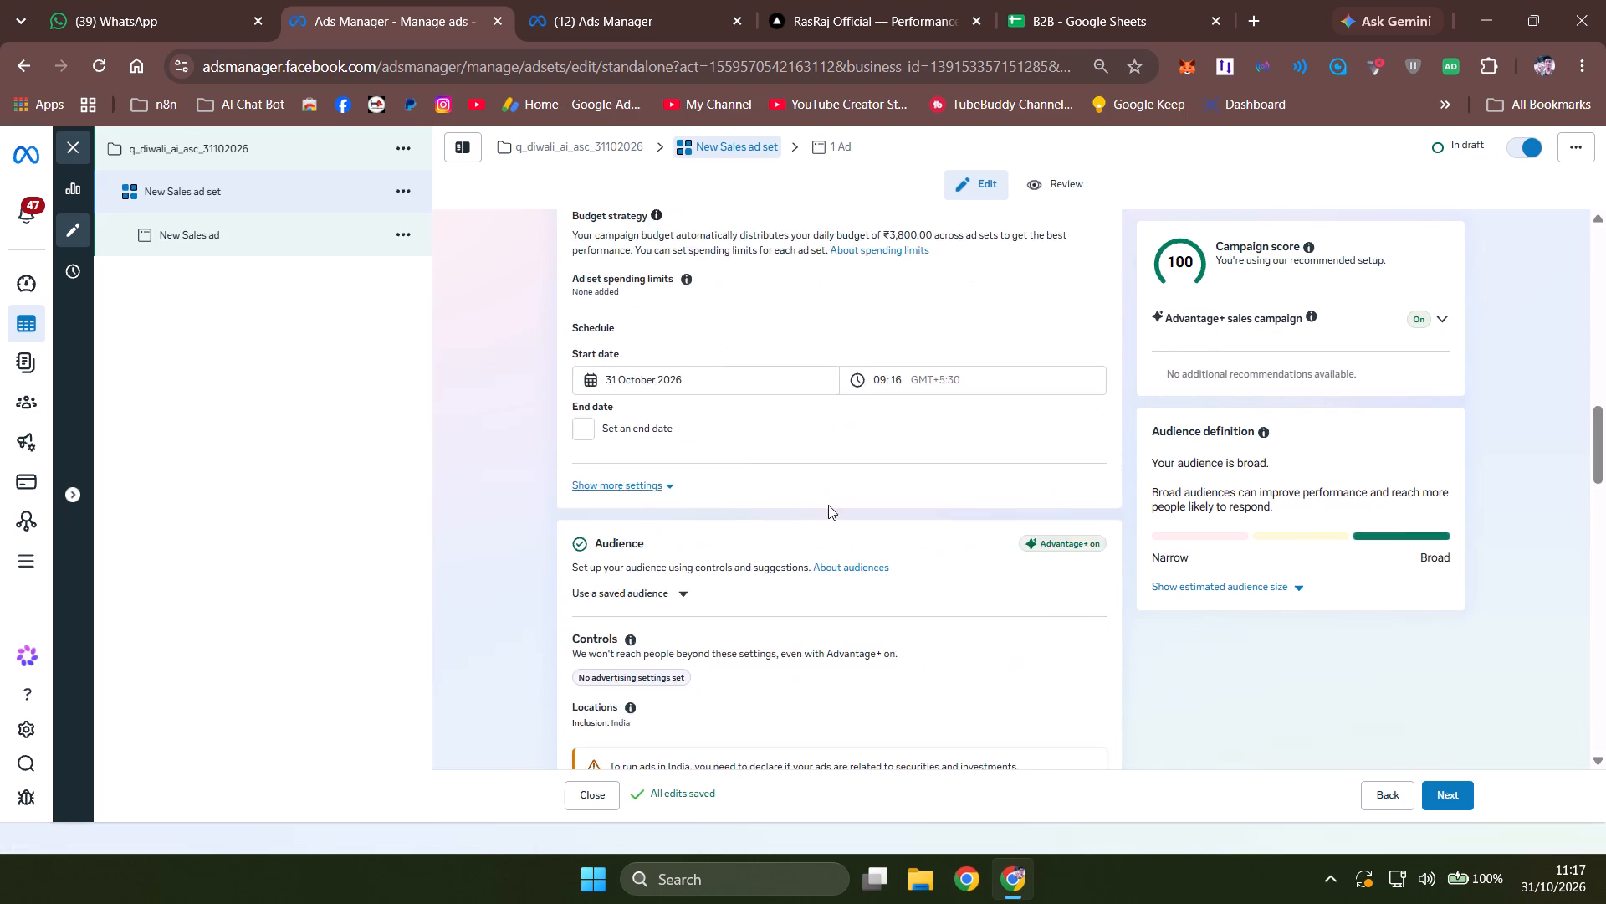
scroll(828, 504, down, 4)
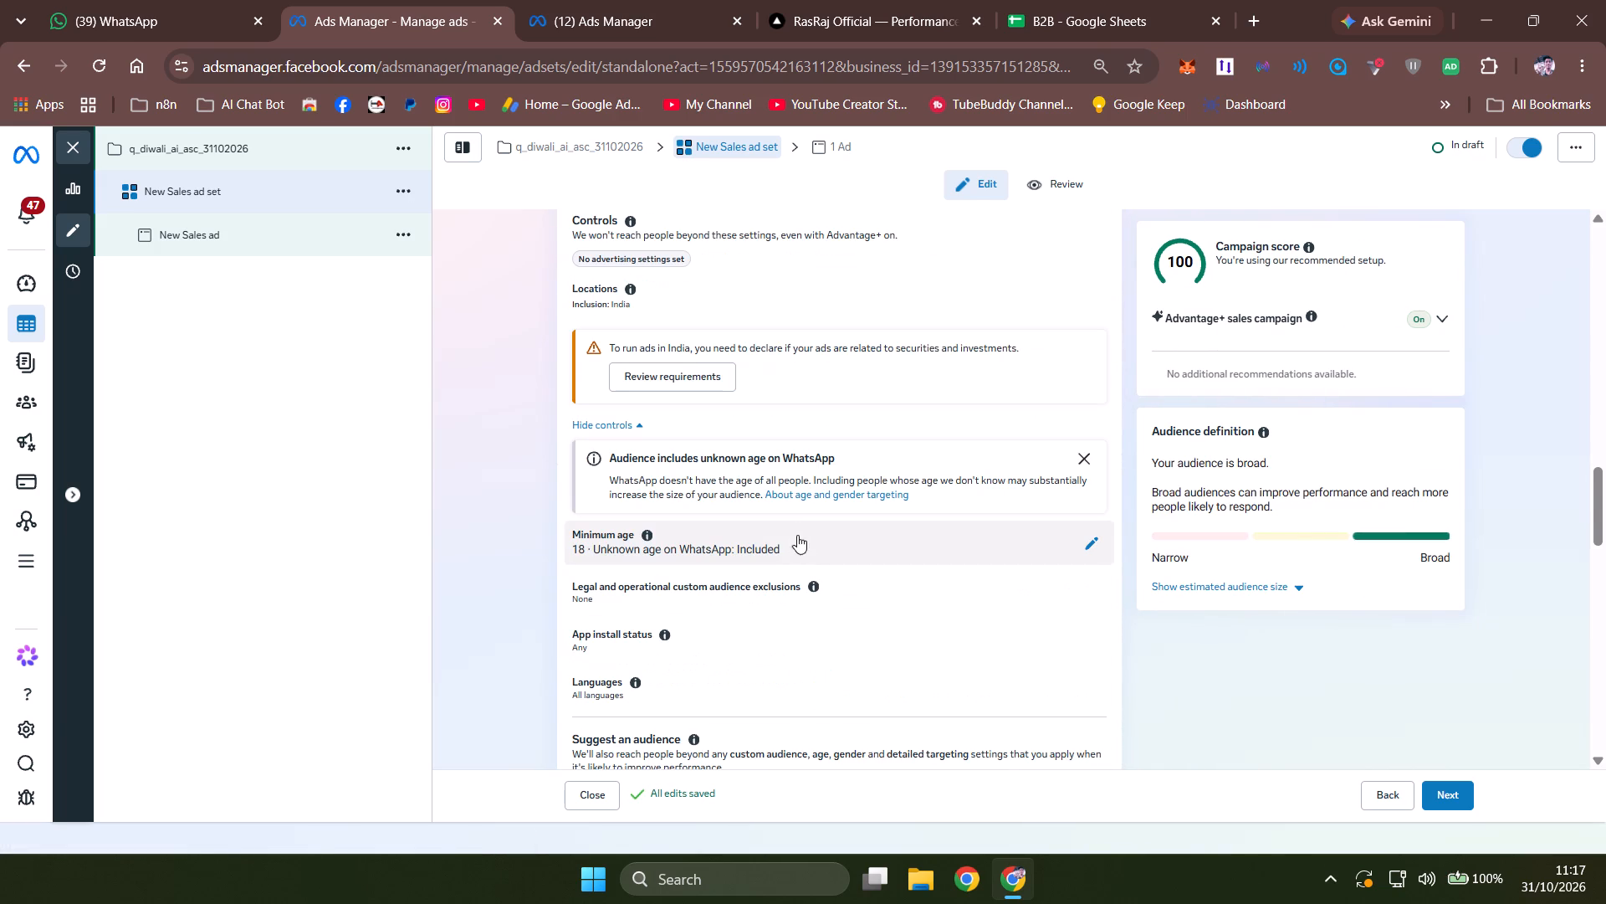
scroll(799, 432, down, 4)
scroll(873, 526, down, 3)
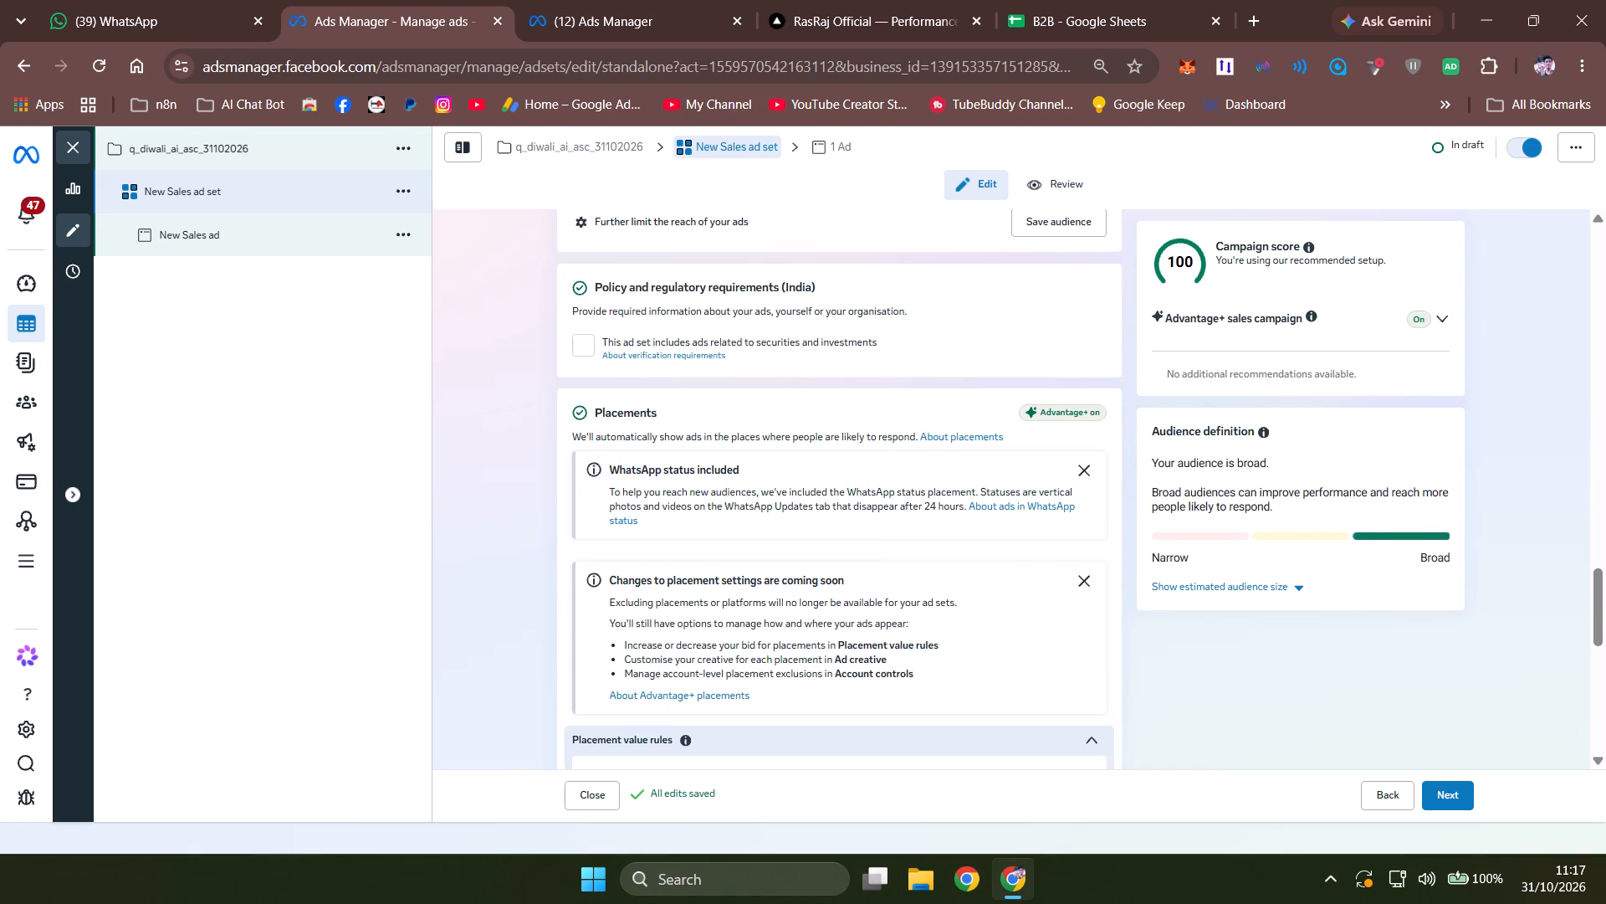
scroll(873, 537, down, 13)
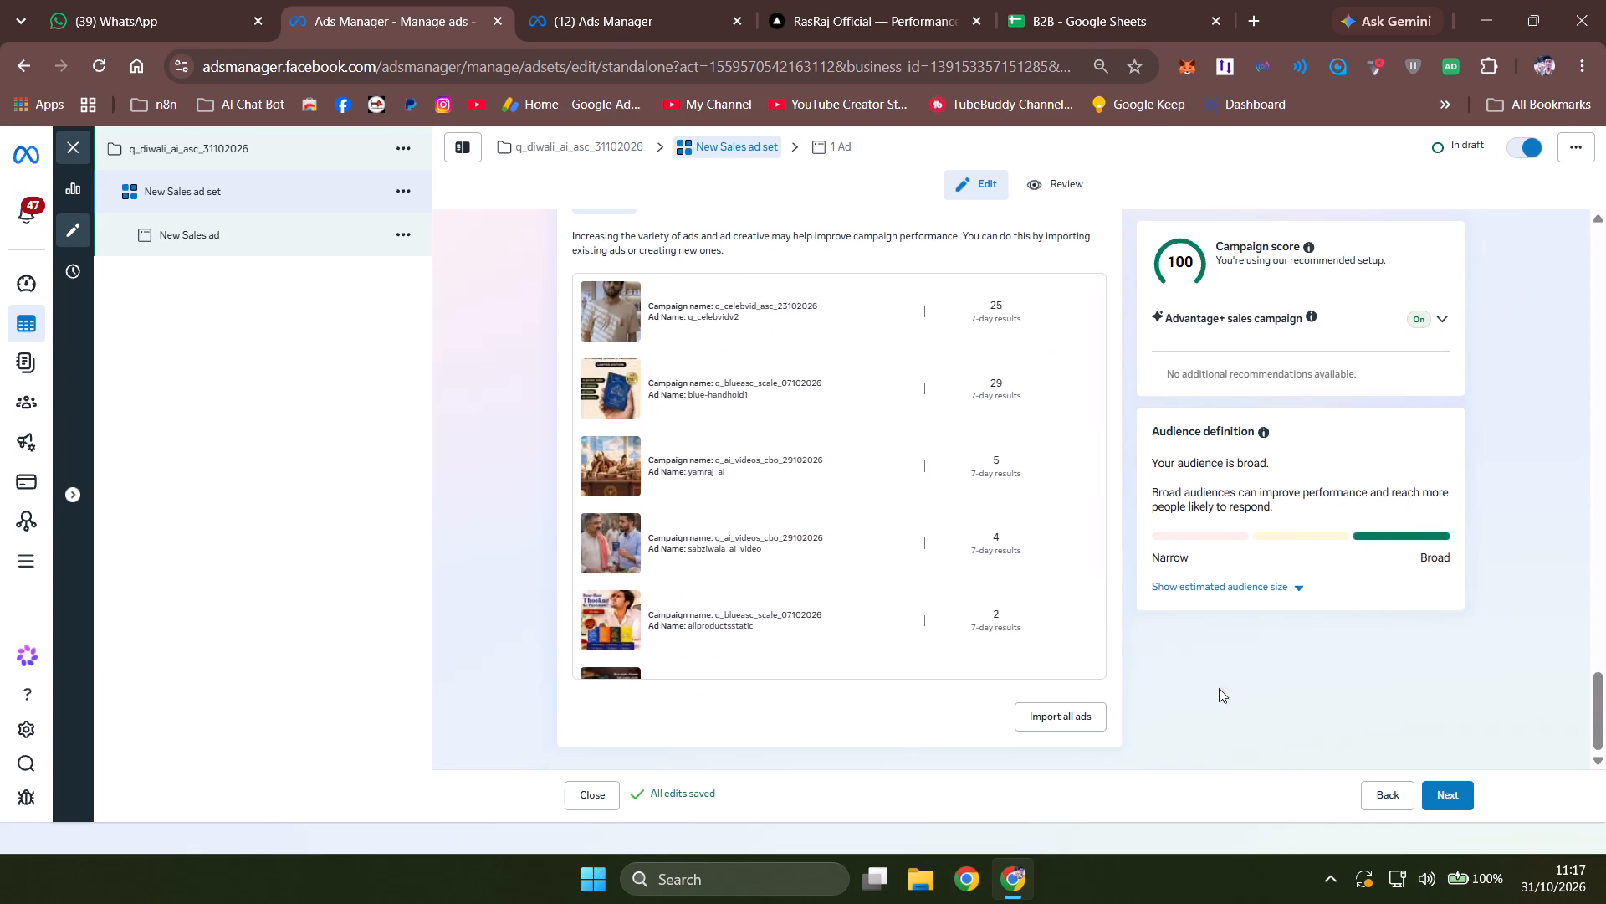
Open the New Sales ad of the draft campaign for editing.
click(262, 240)
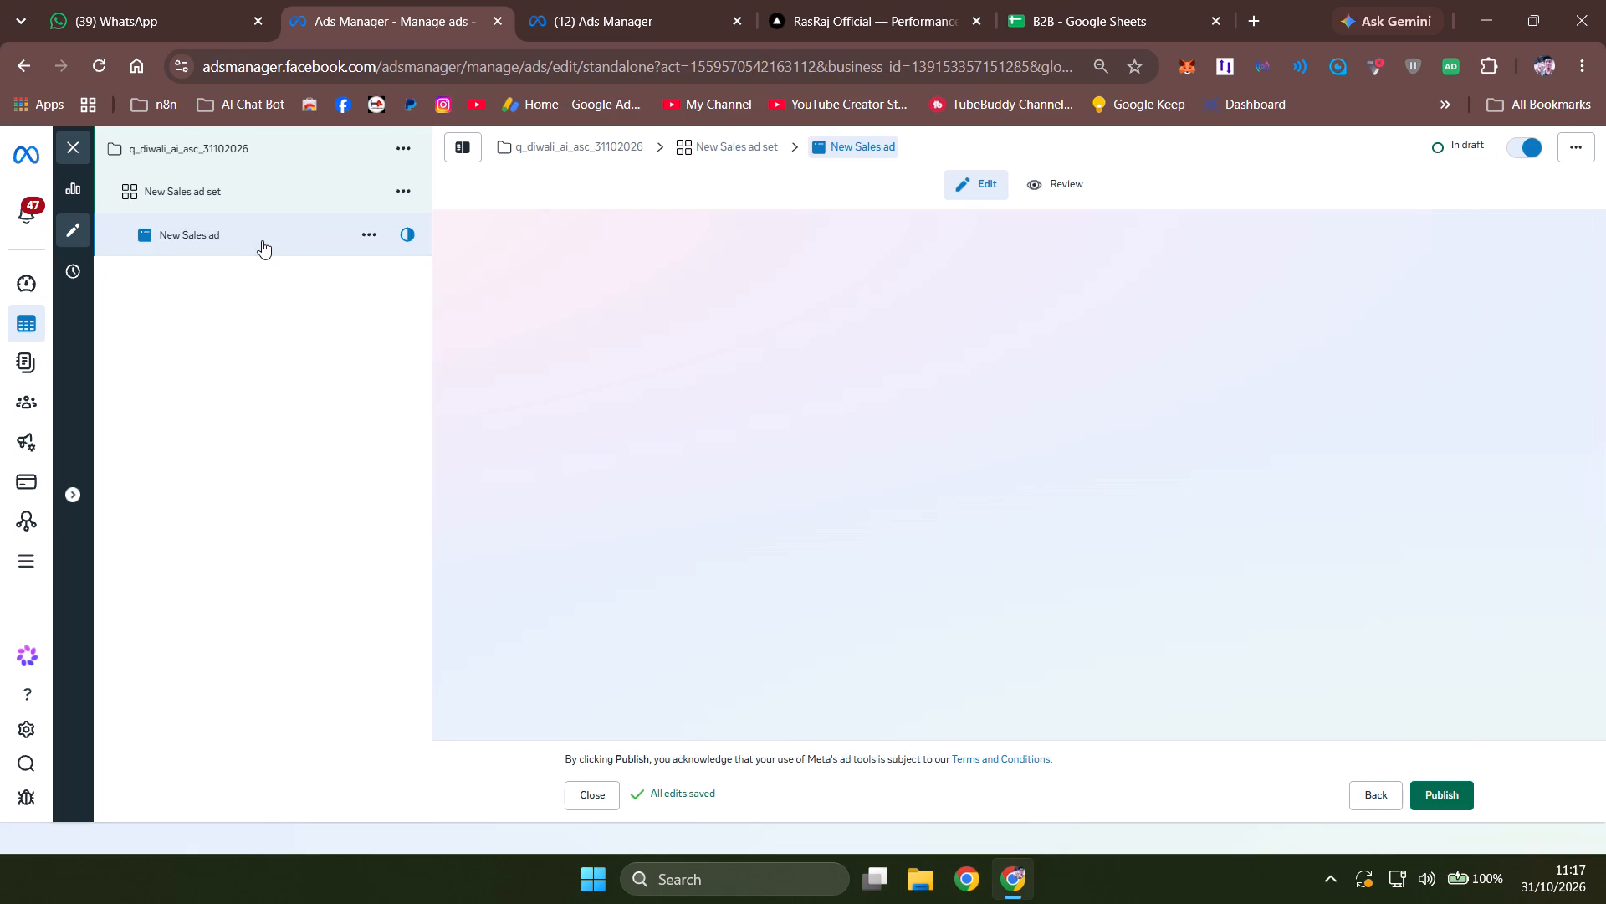
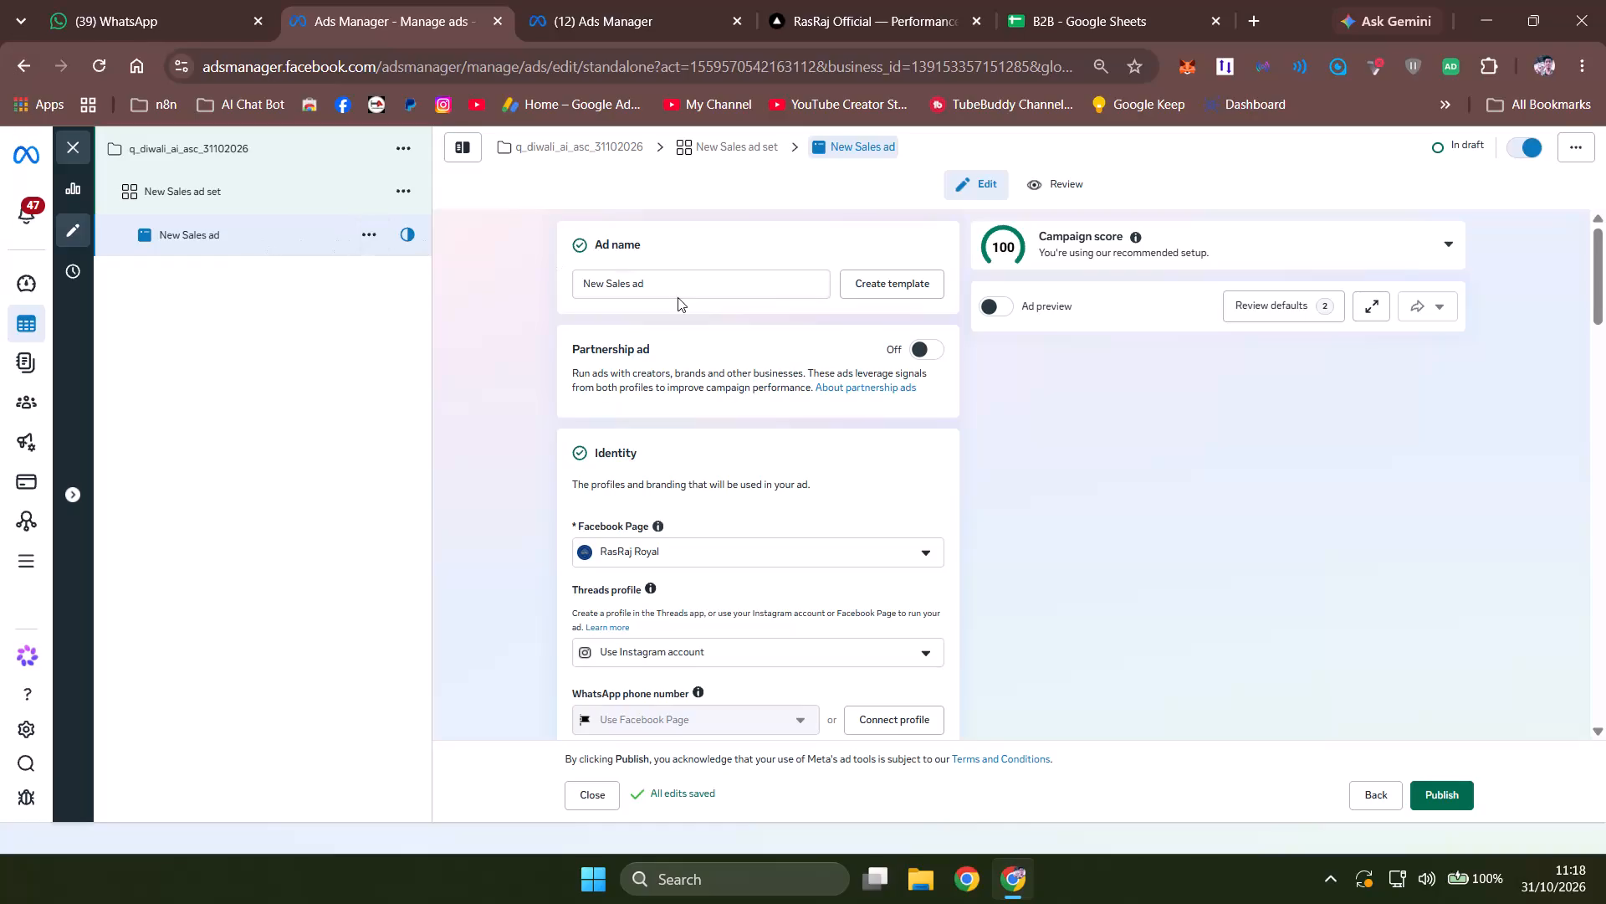
Rename the draft ad as diwali_ai.
triple_click(634, 285)
text(diwali_ai)
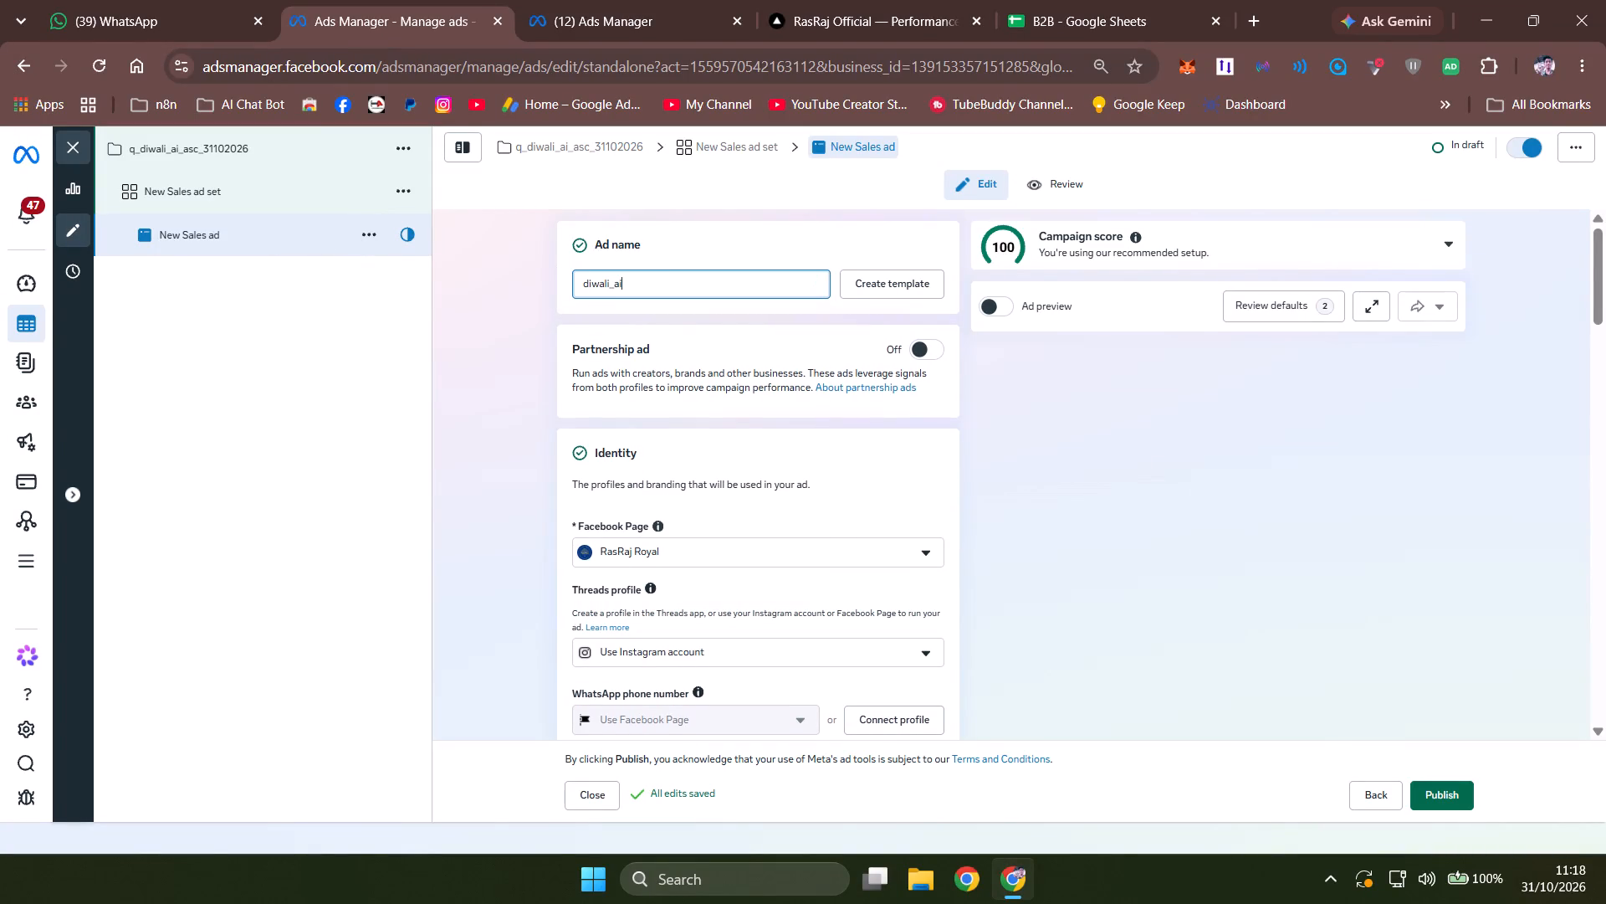
Turn off multi-advertiser ads in the diwali_ai ad's setup.
scroll(803, 460, down, 5)
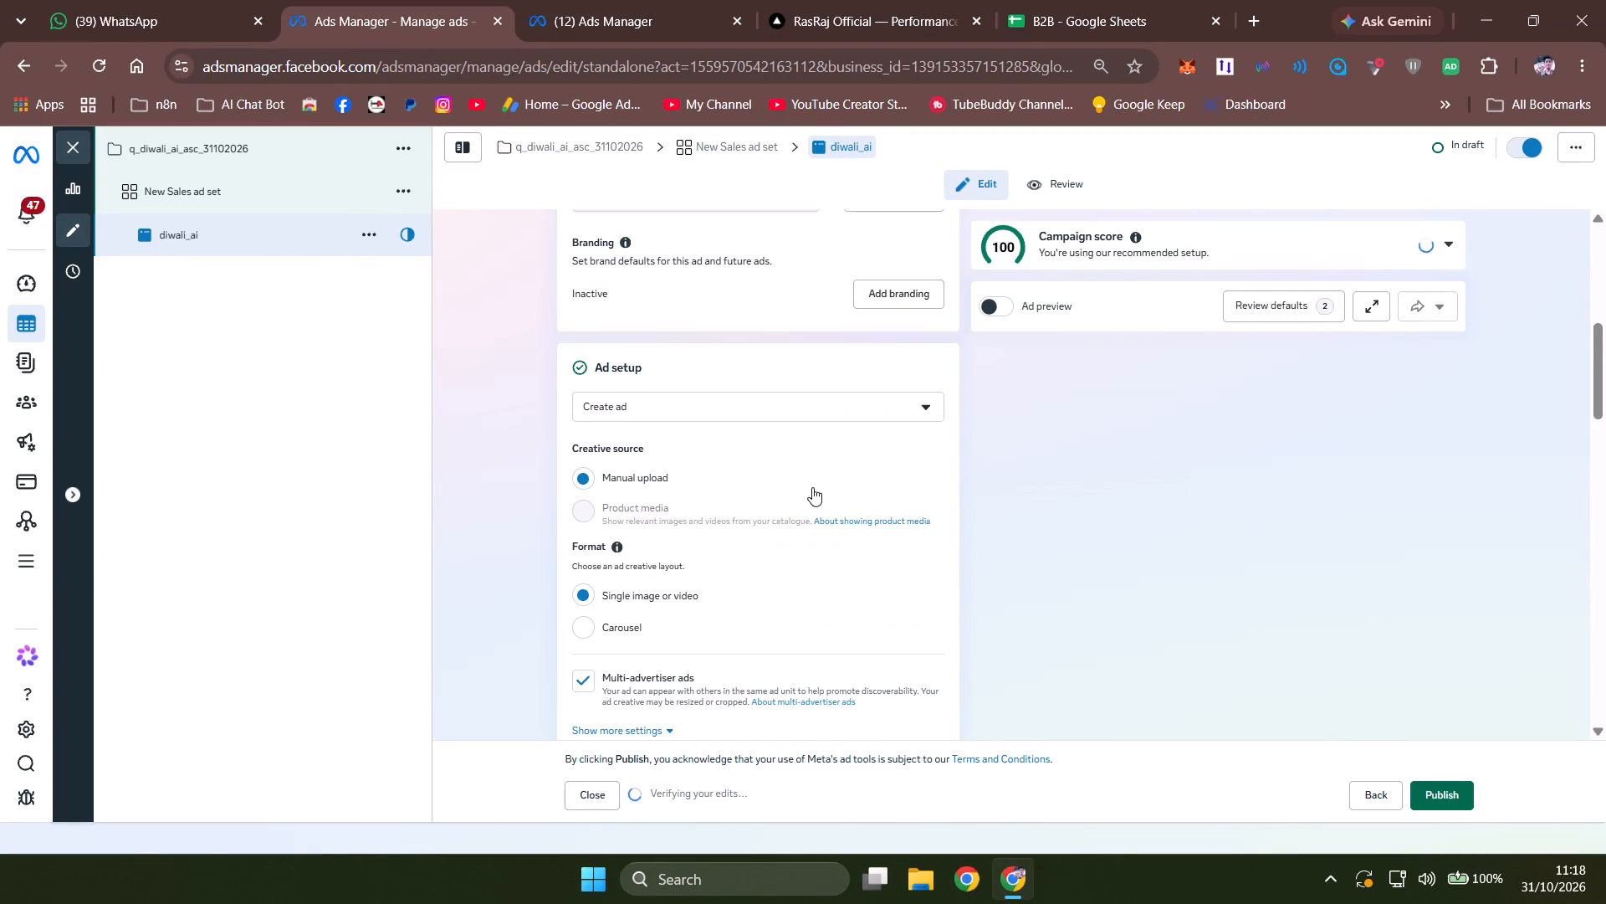
scroll(812, 487, down, 2)
click(586, 463)
scroll(742, 490, down, 3)
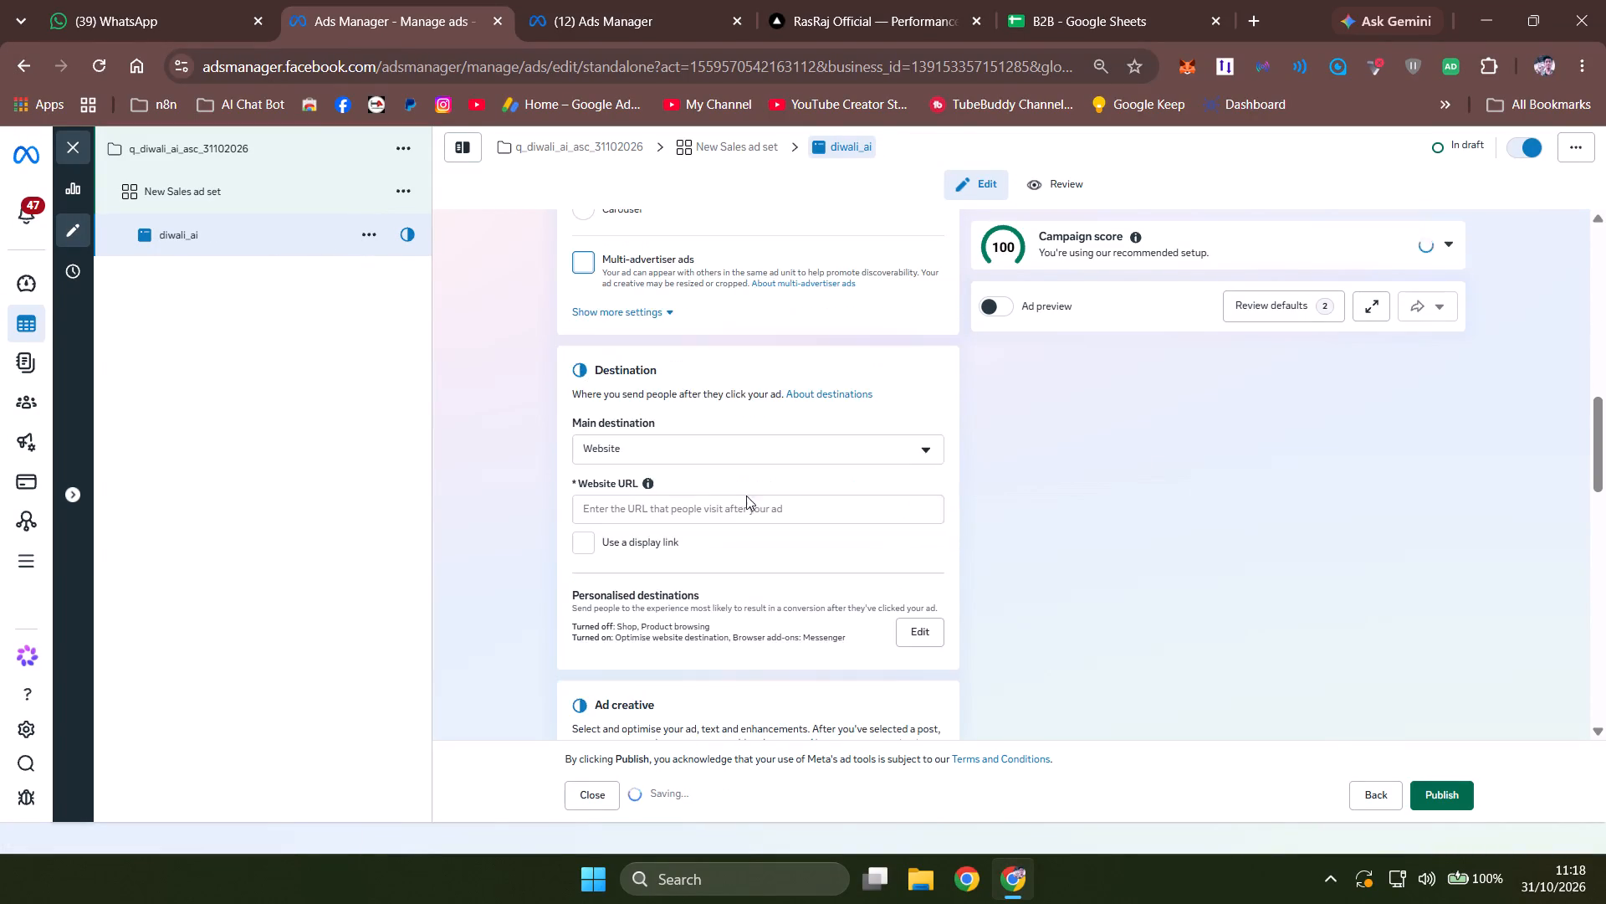
scroll(698, 393, up, 4)
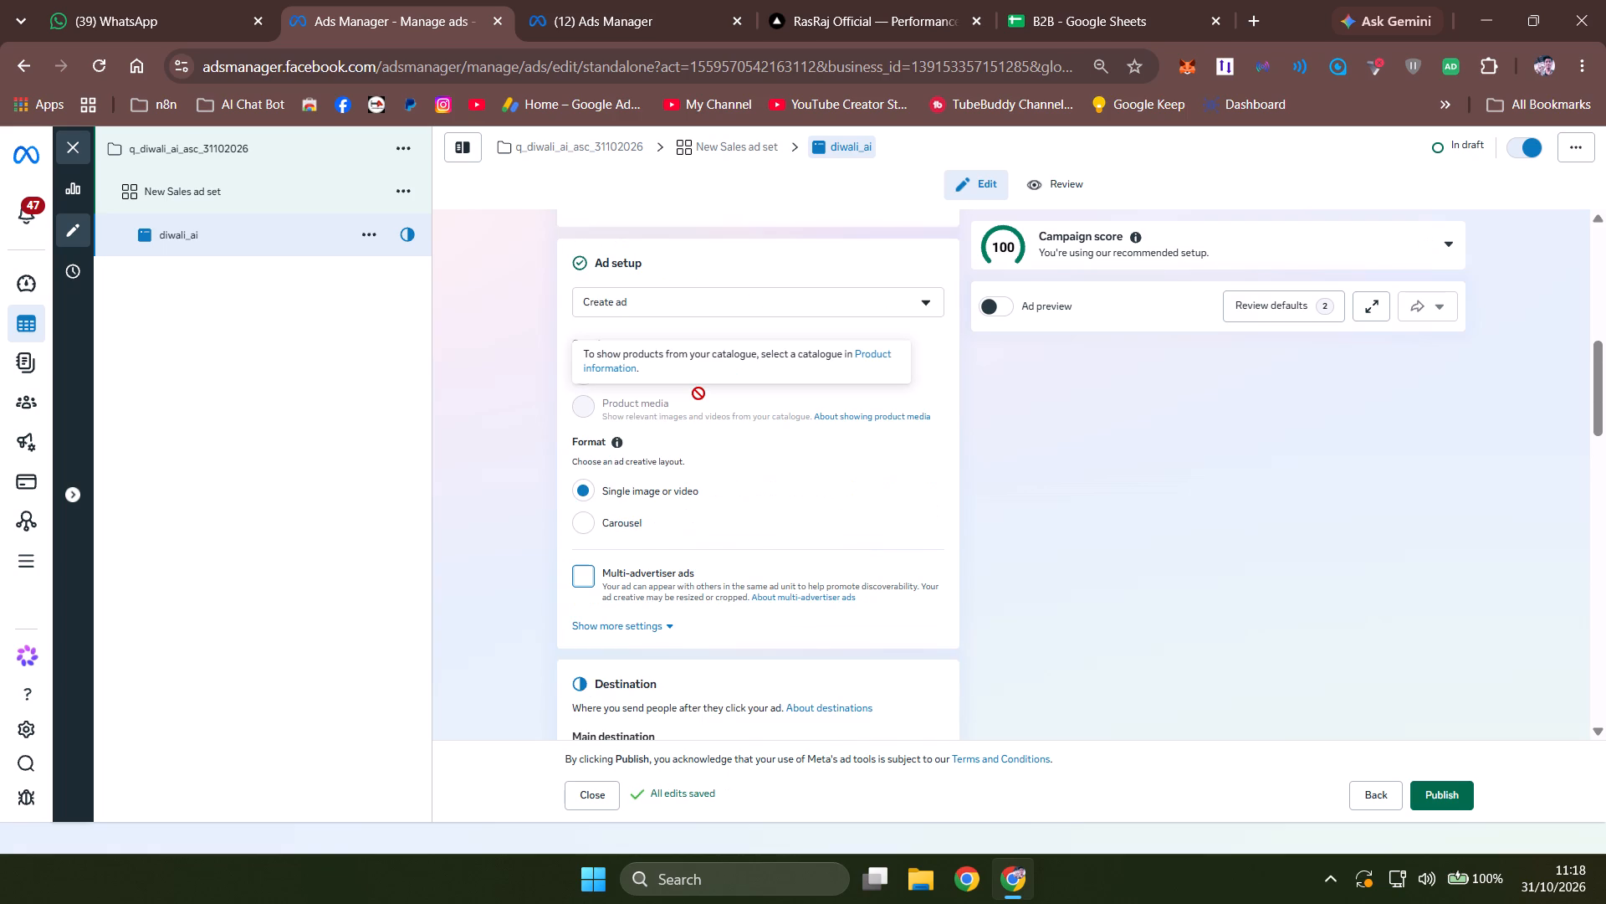
Start a video creative for the ad and limit its website-summary selling points to Zero tobacco and Premium Natural Ingredients.
scroll(724, 422, down, 4)
scroll(742, 537, down, 2)
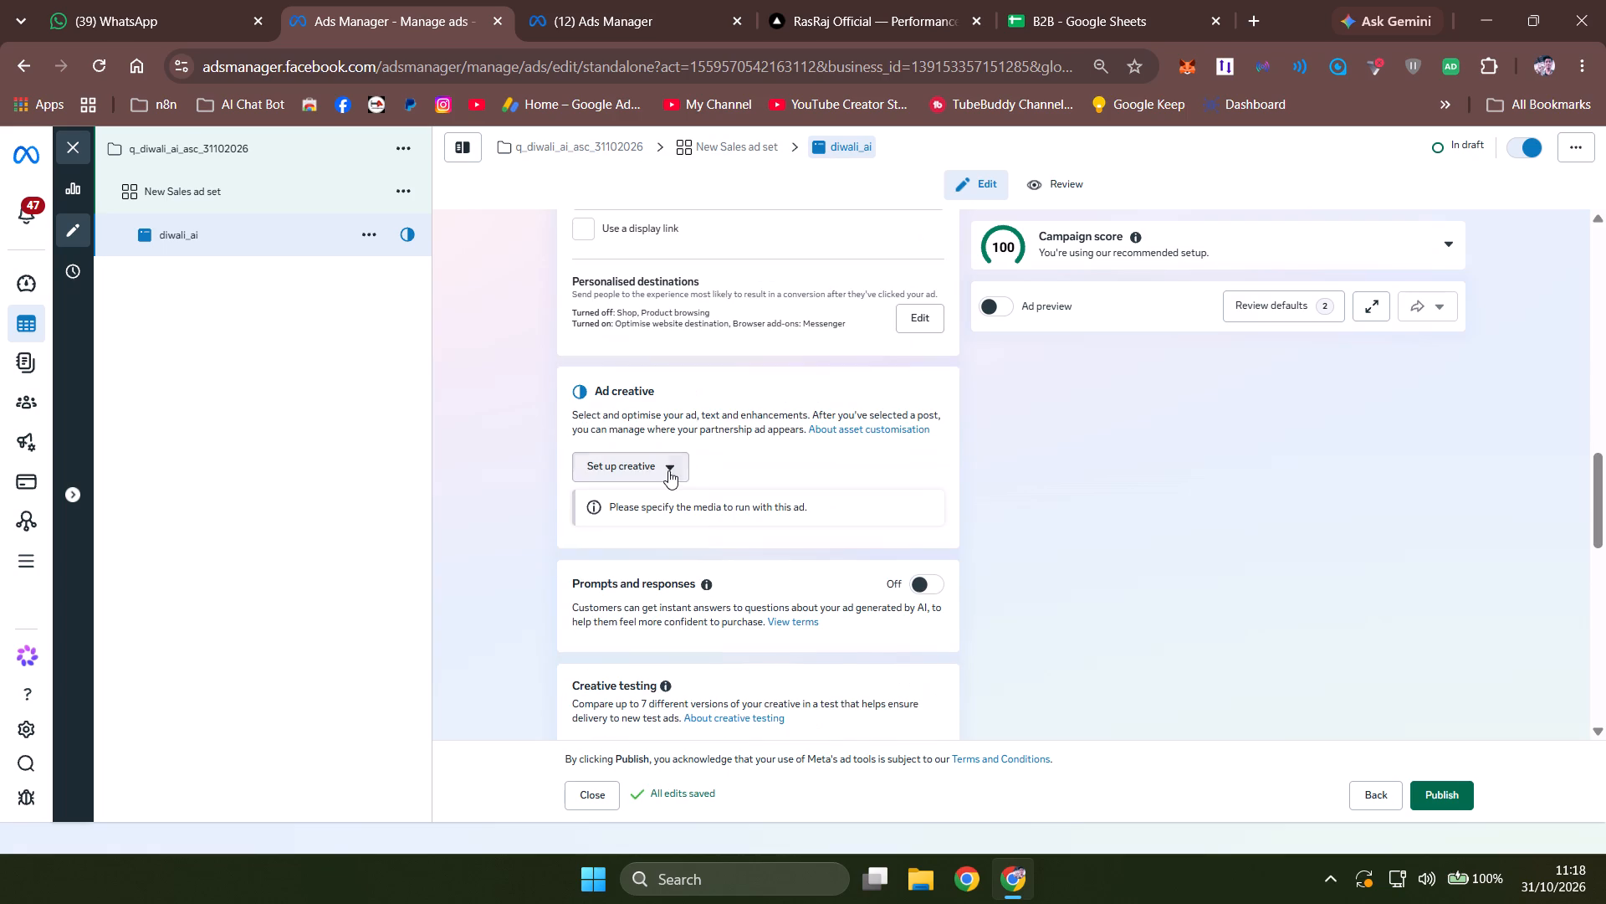
click(668, 470)
click(652, 546)
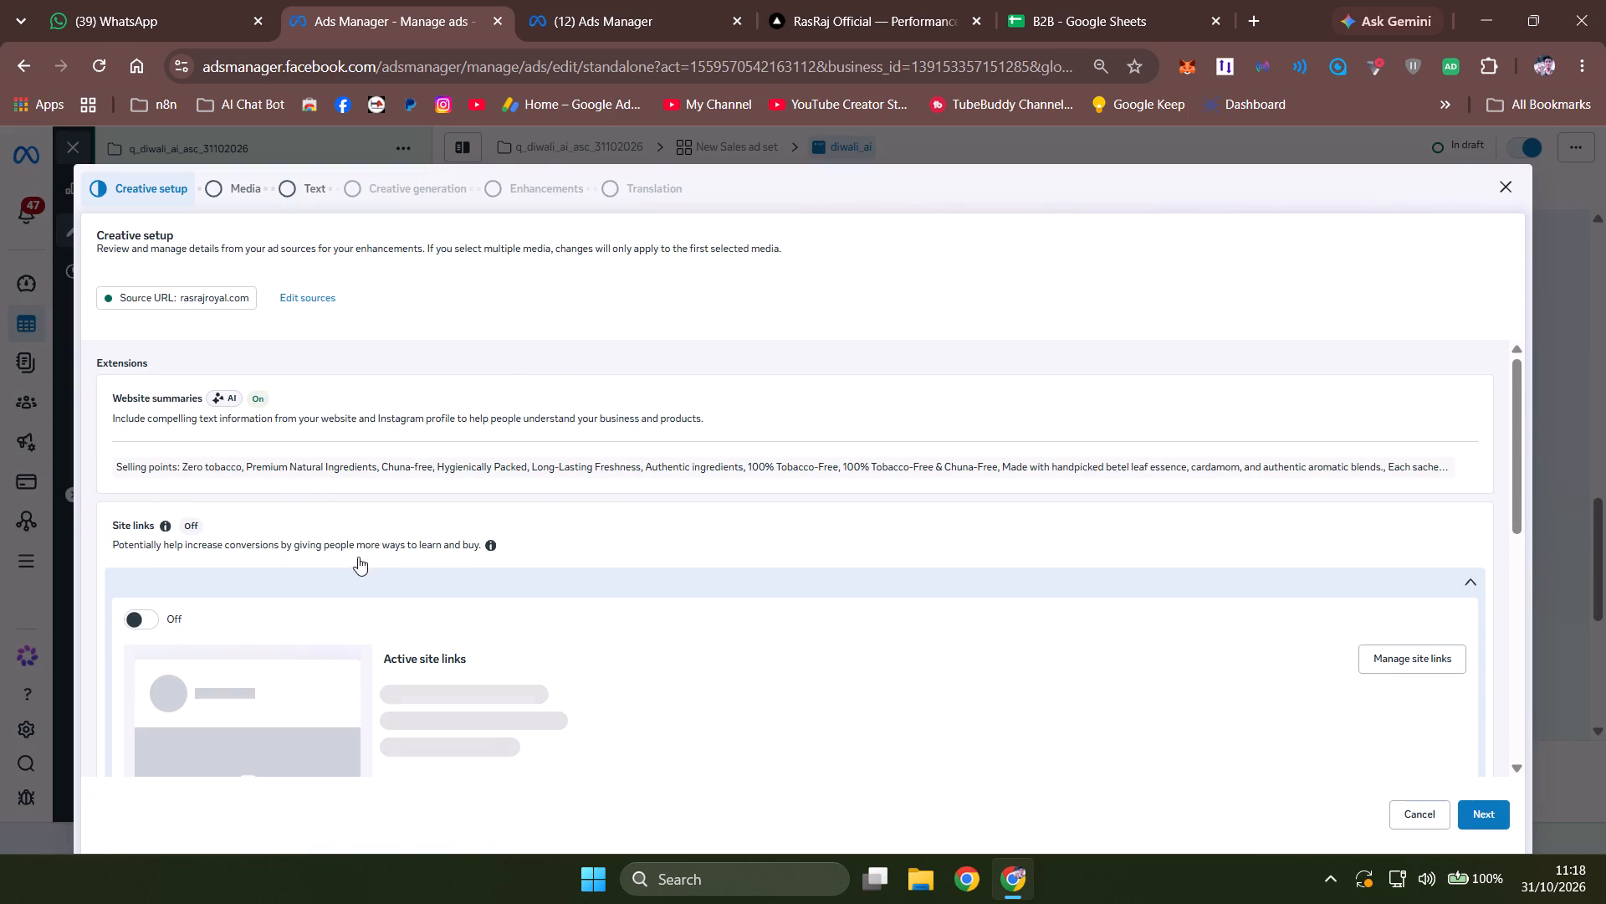
click(468, 465)
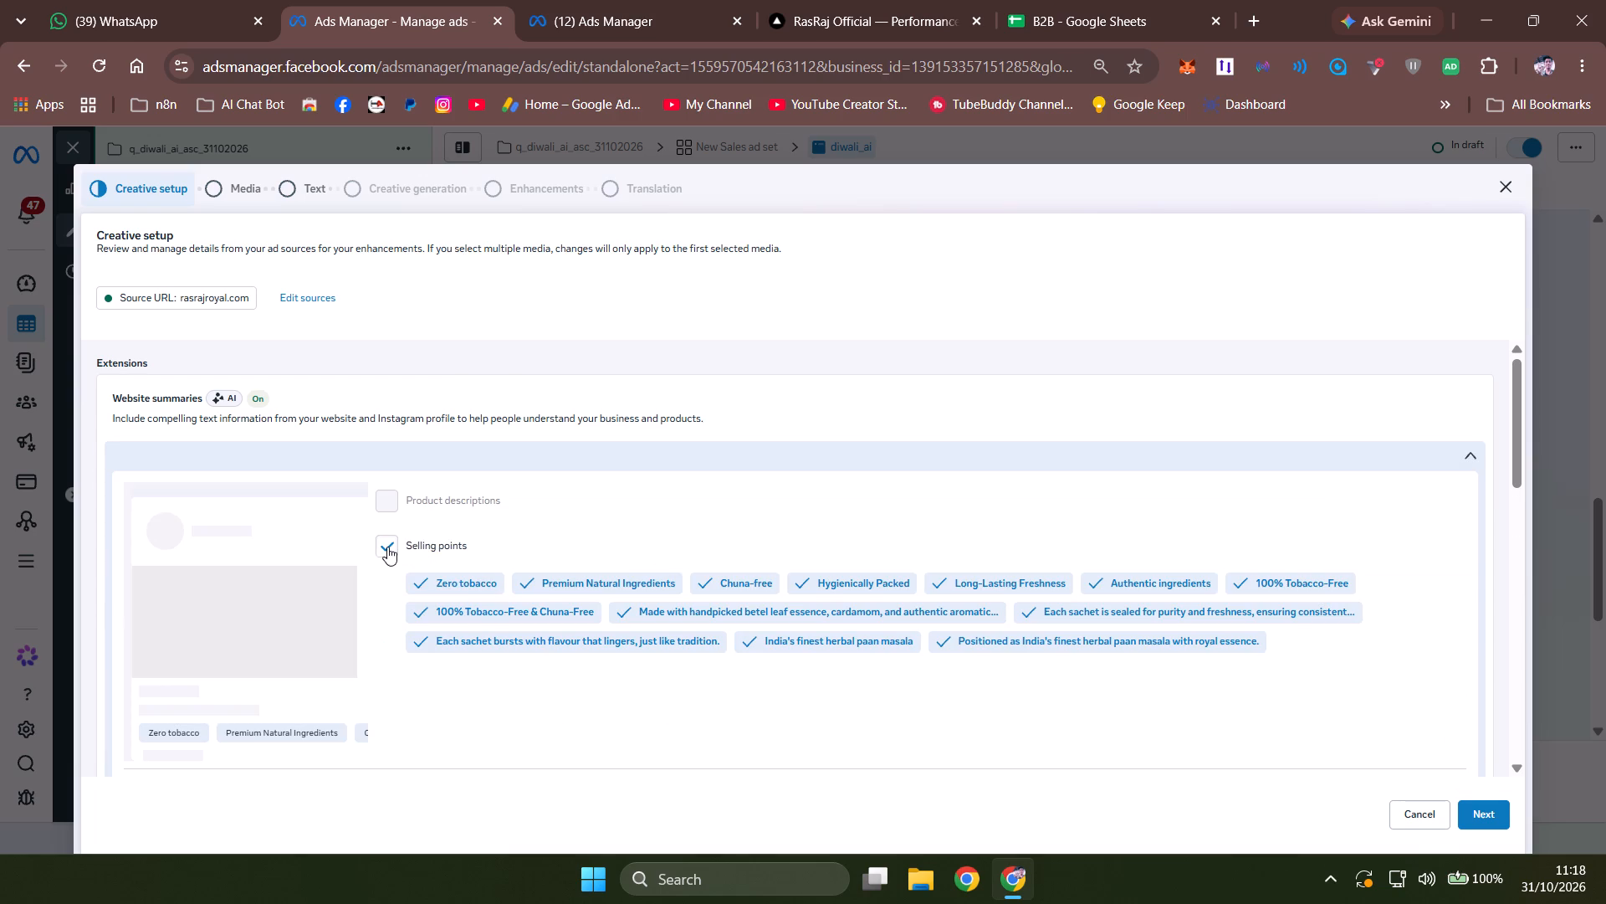
click(386, 548)
click(448, 584)
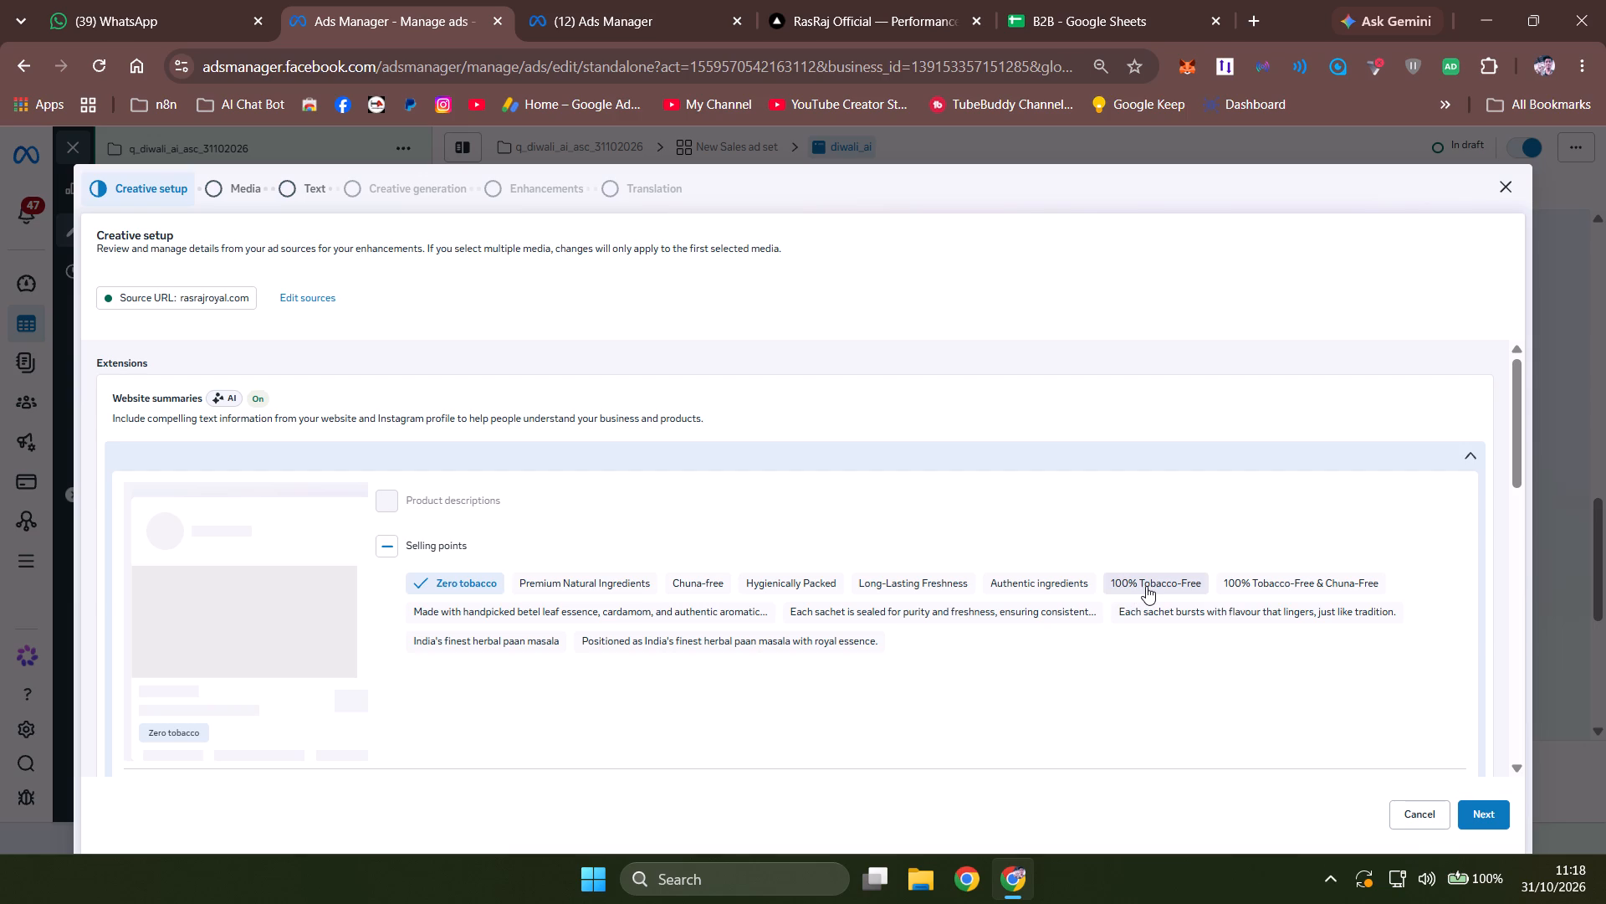
click(580, 580)
scroll(916, 605, down, 6)
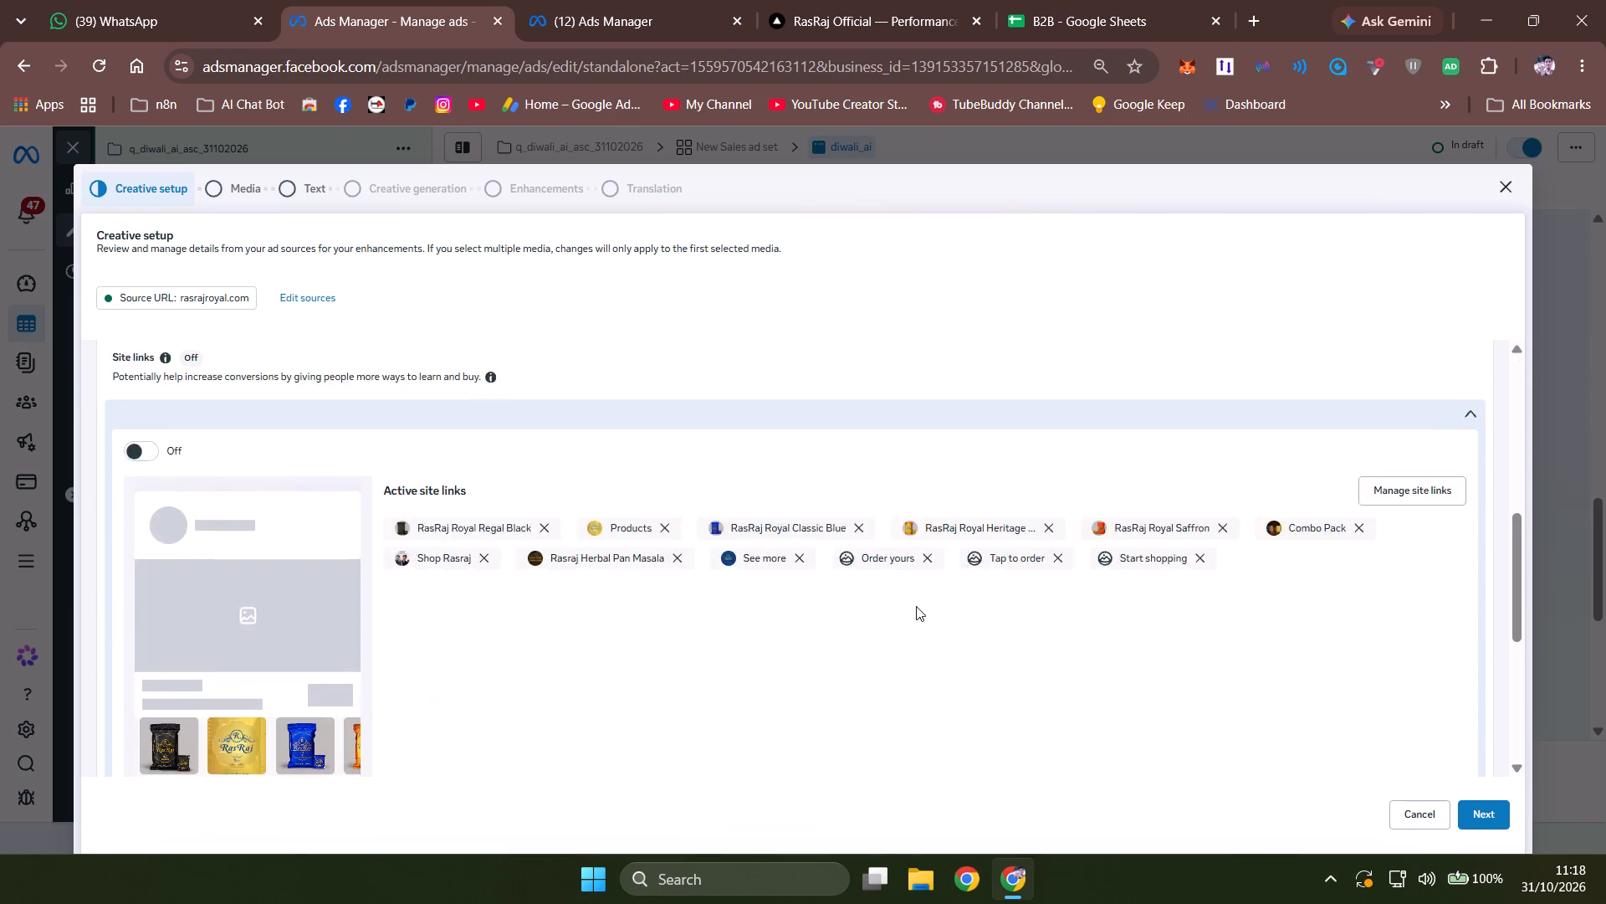
scroll(916, 606, down, 8)
click(1500, 818)
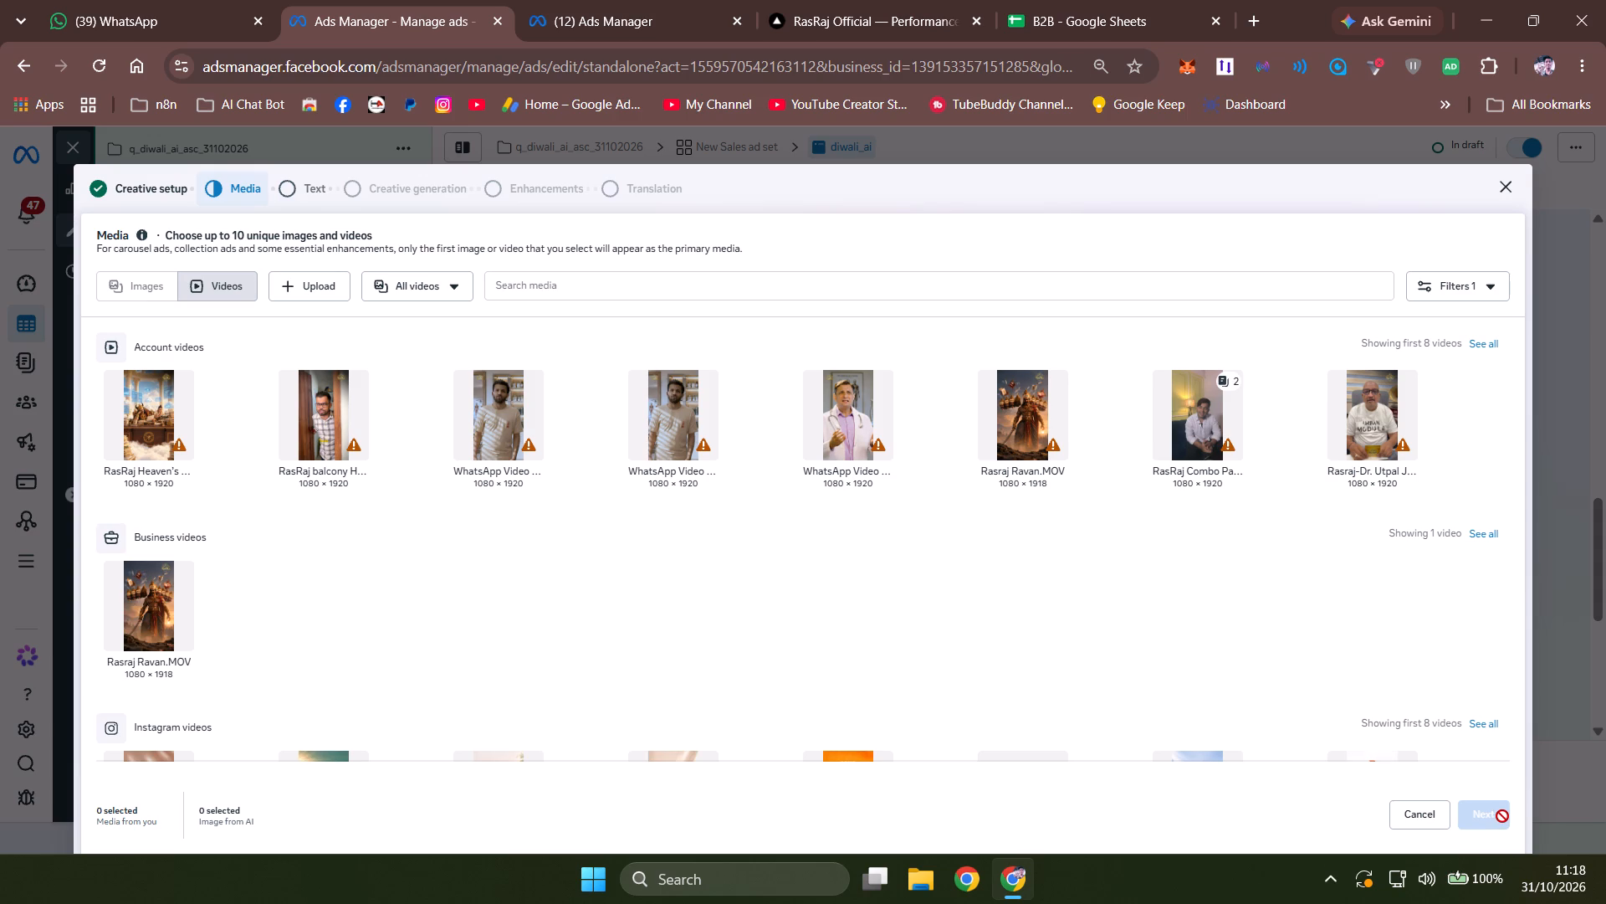
Upload a new video as the media for the diwali_ai ad creative.
click(335, 285)
double_click(514, 281)
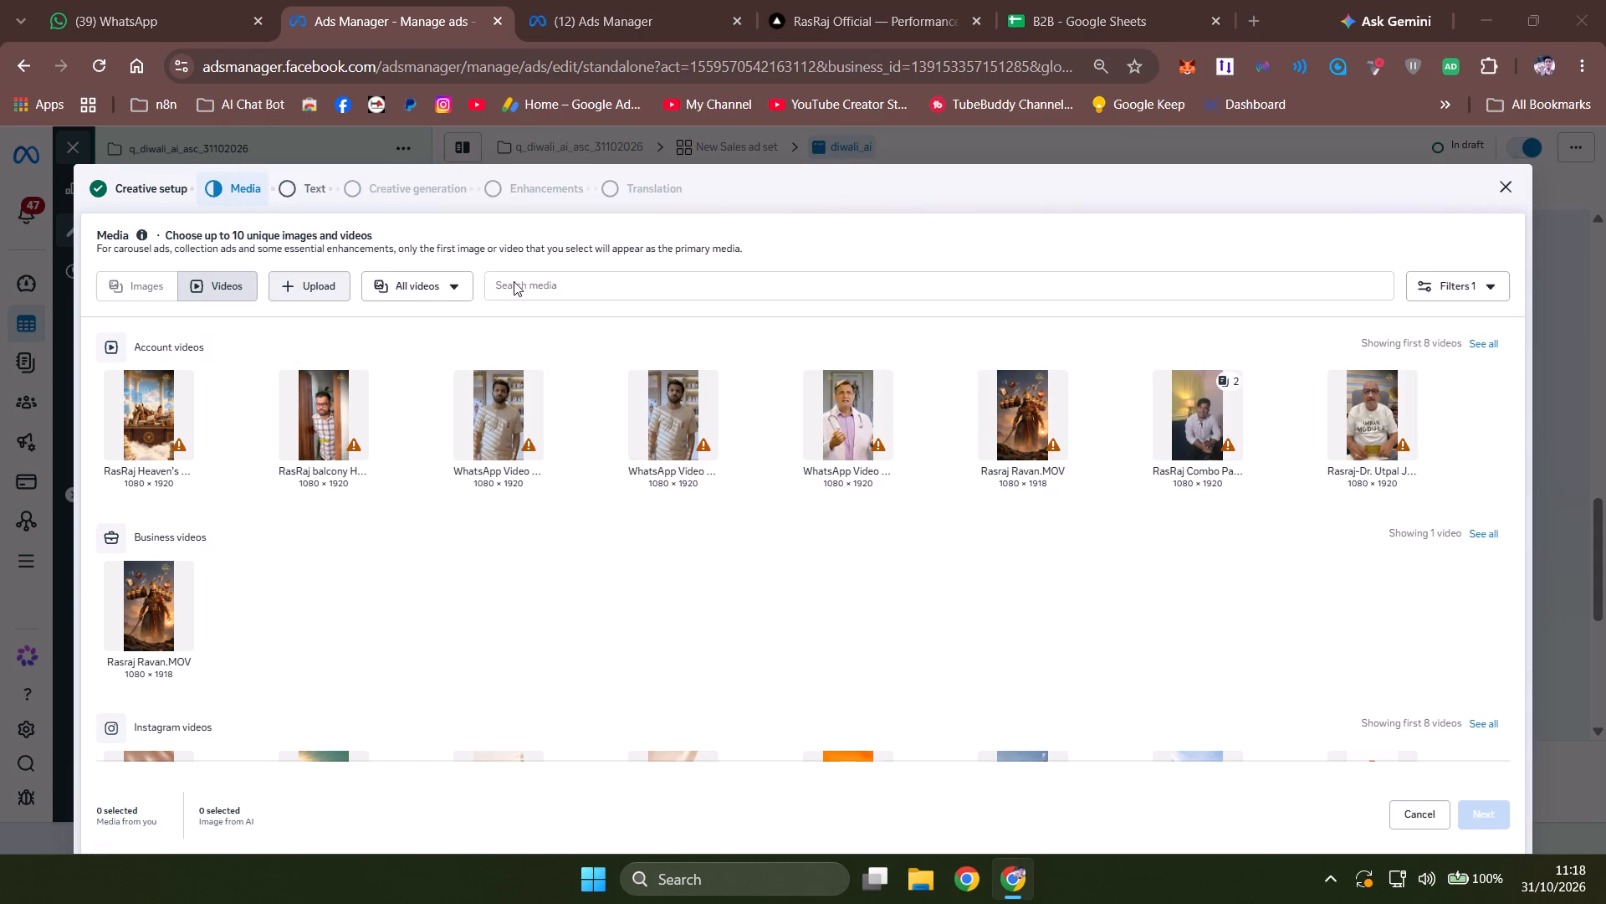
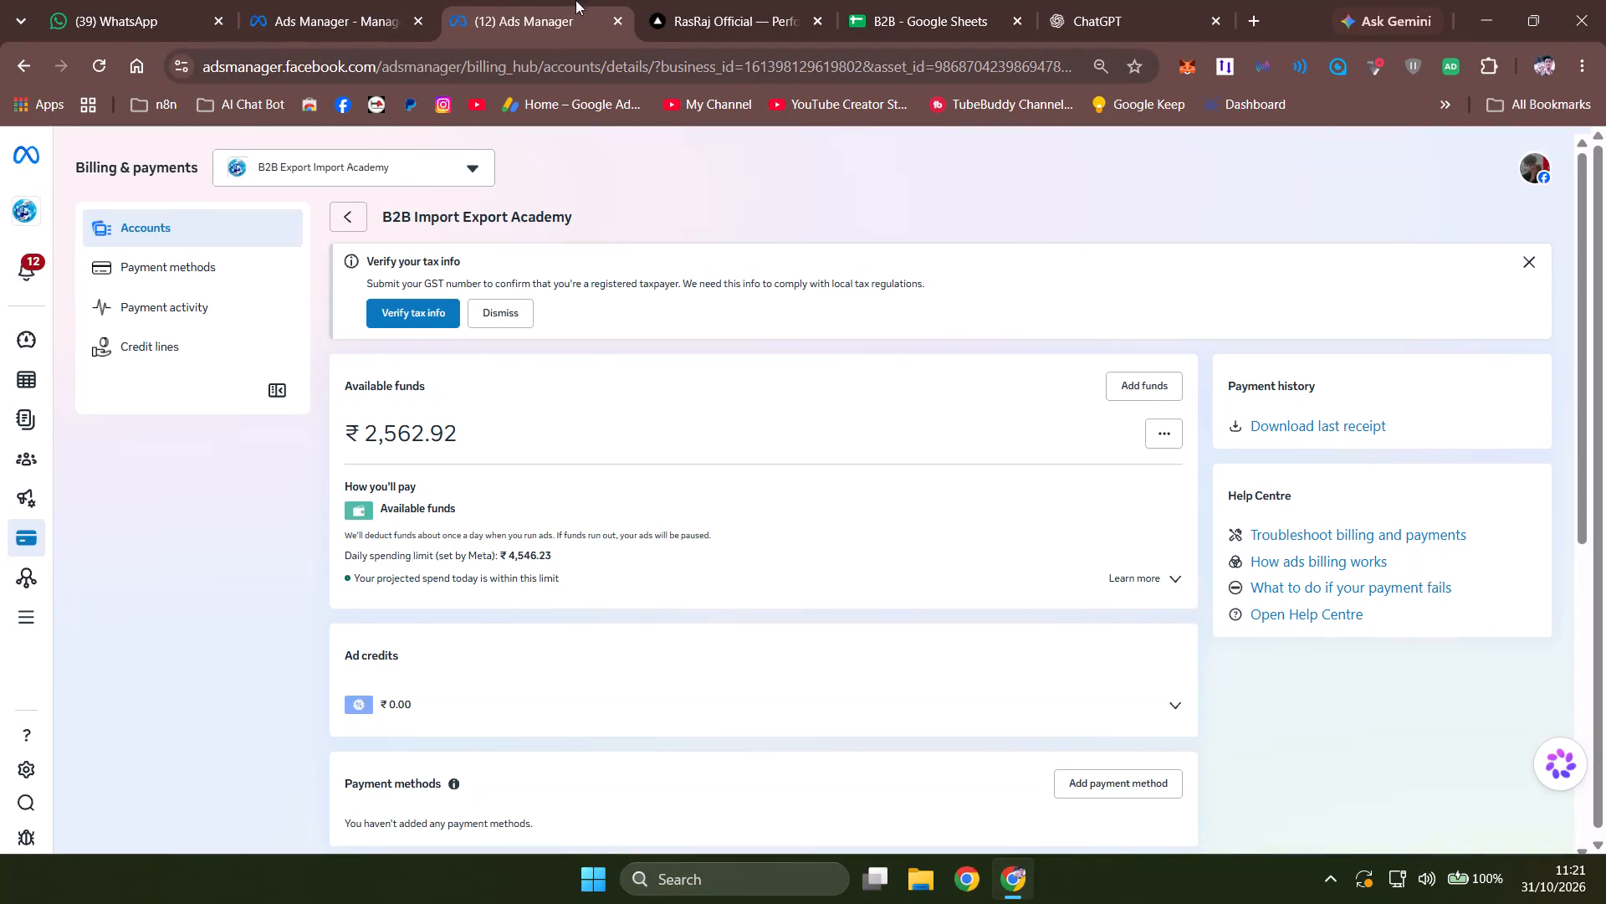
Switch to the RasRaj Official performance dashboard, set its date range to Today, and sync the data.
click(742, 0)
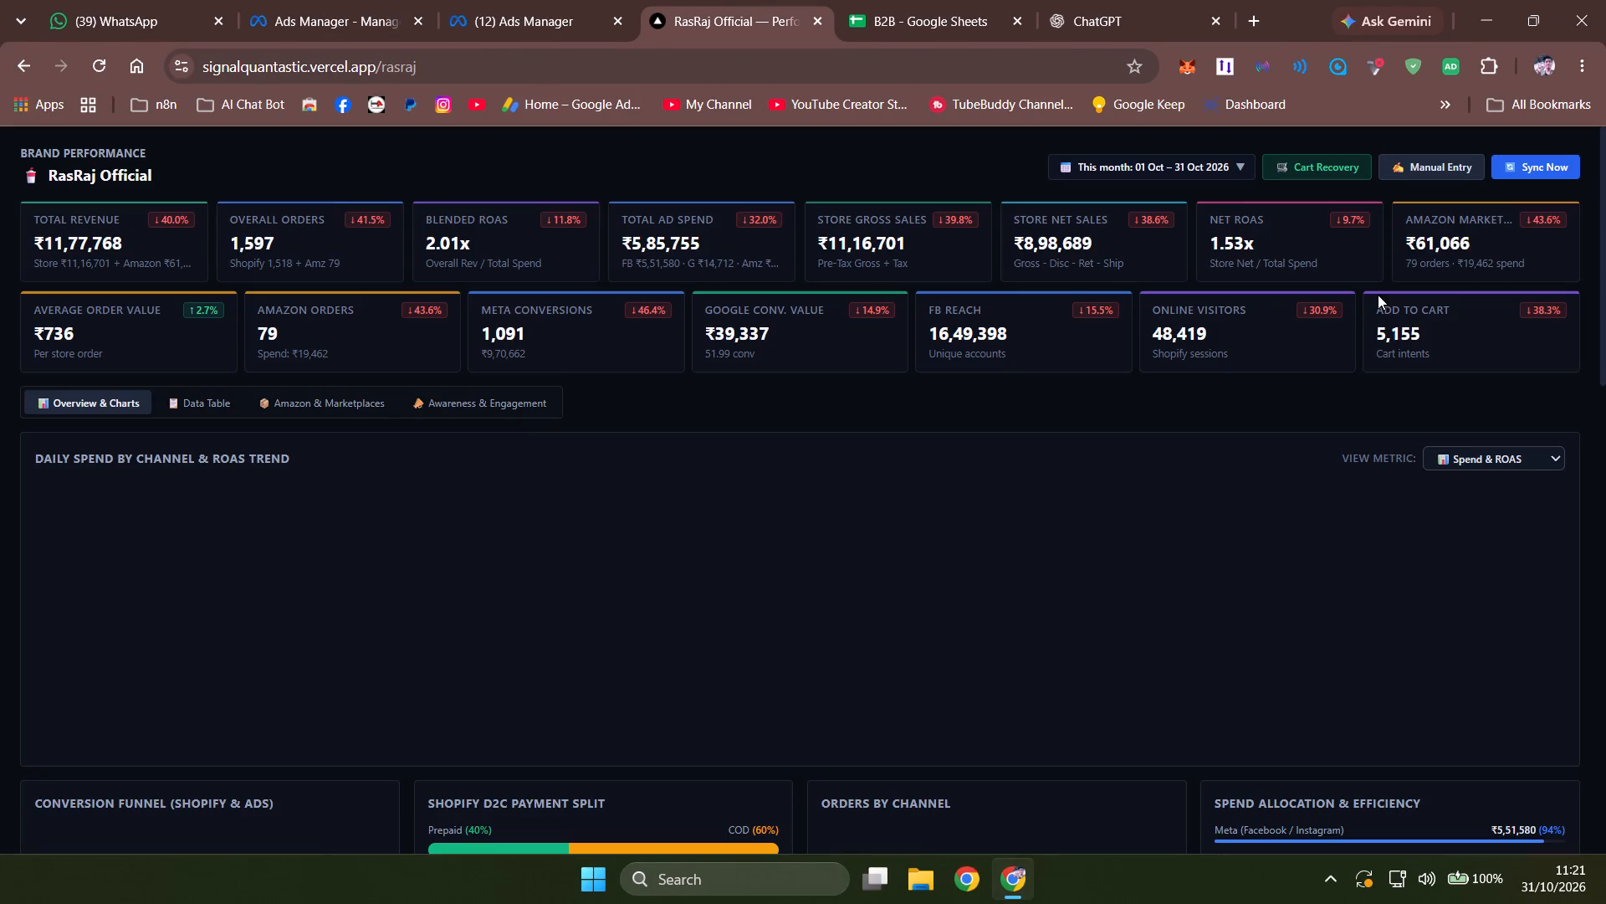
click(1154, 153)
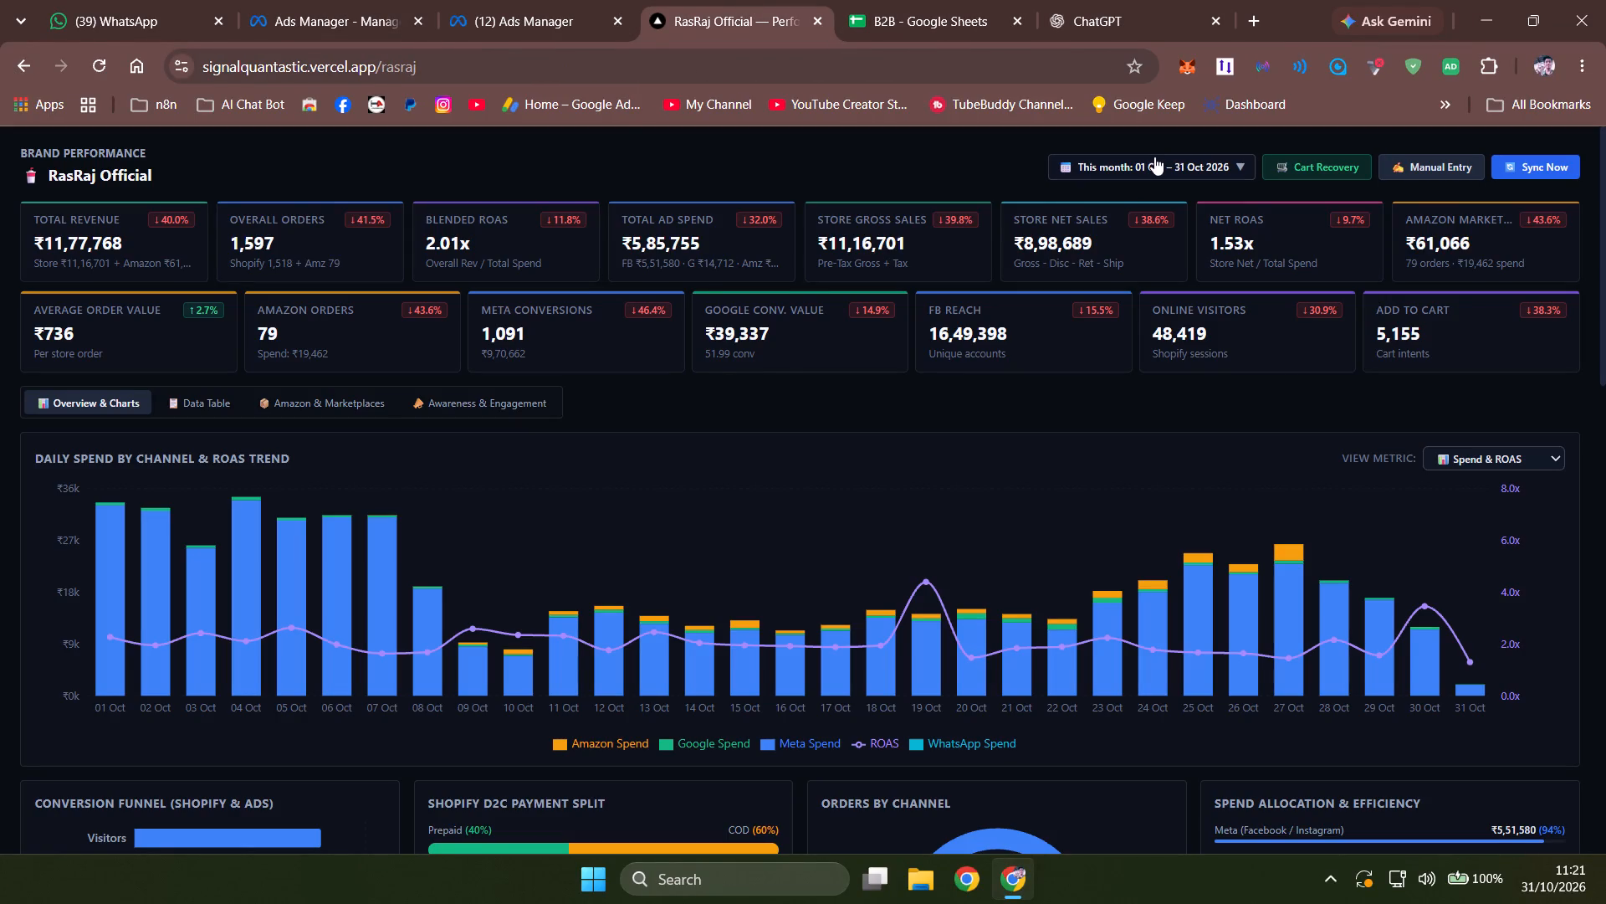
click(1154, 157)
click(851, 236)
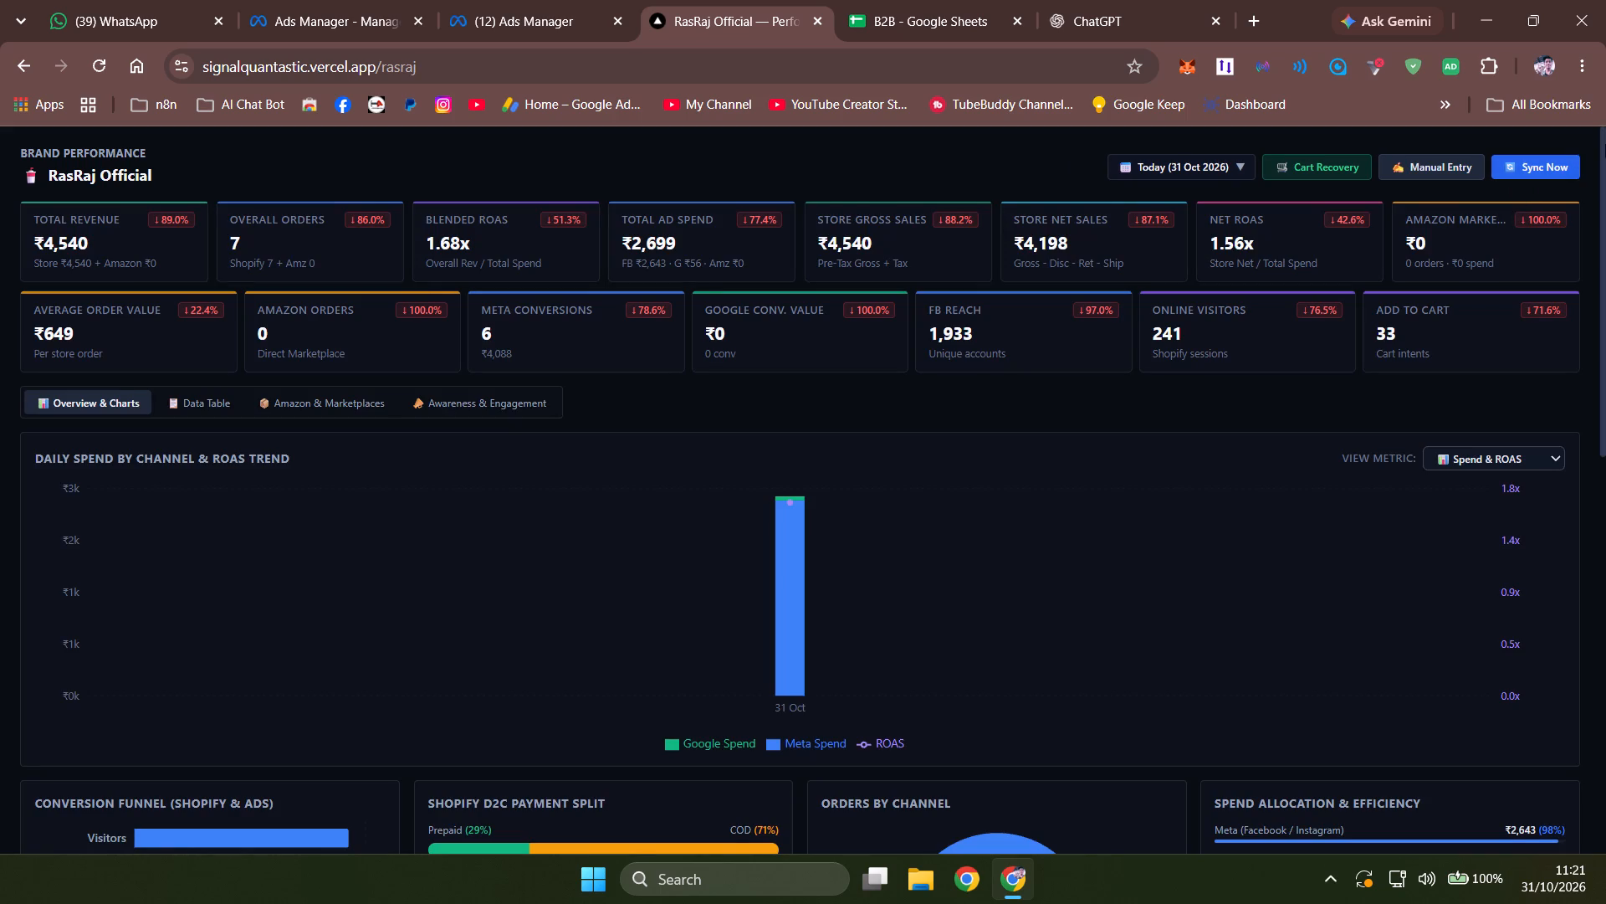
click(1558, 169)
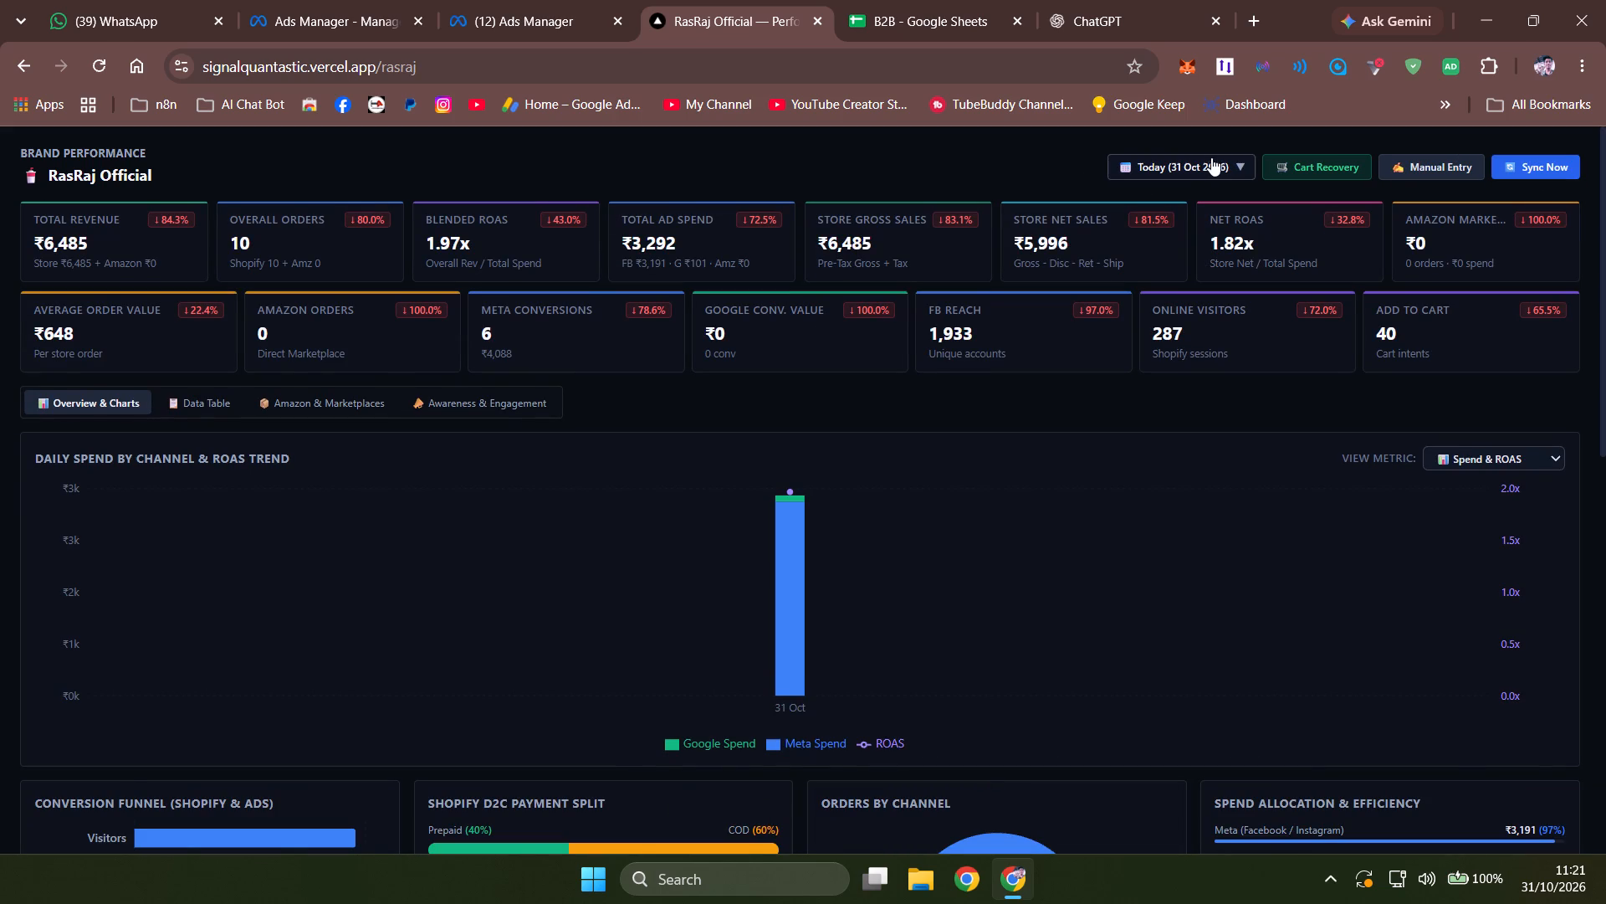
drag(382, 69, 494, 69)
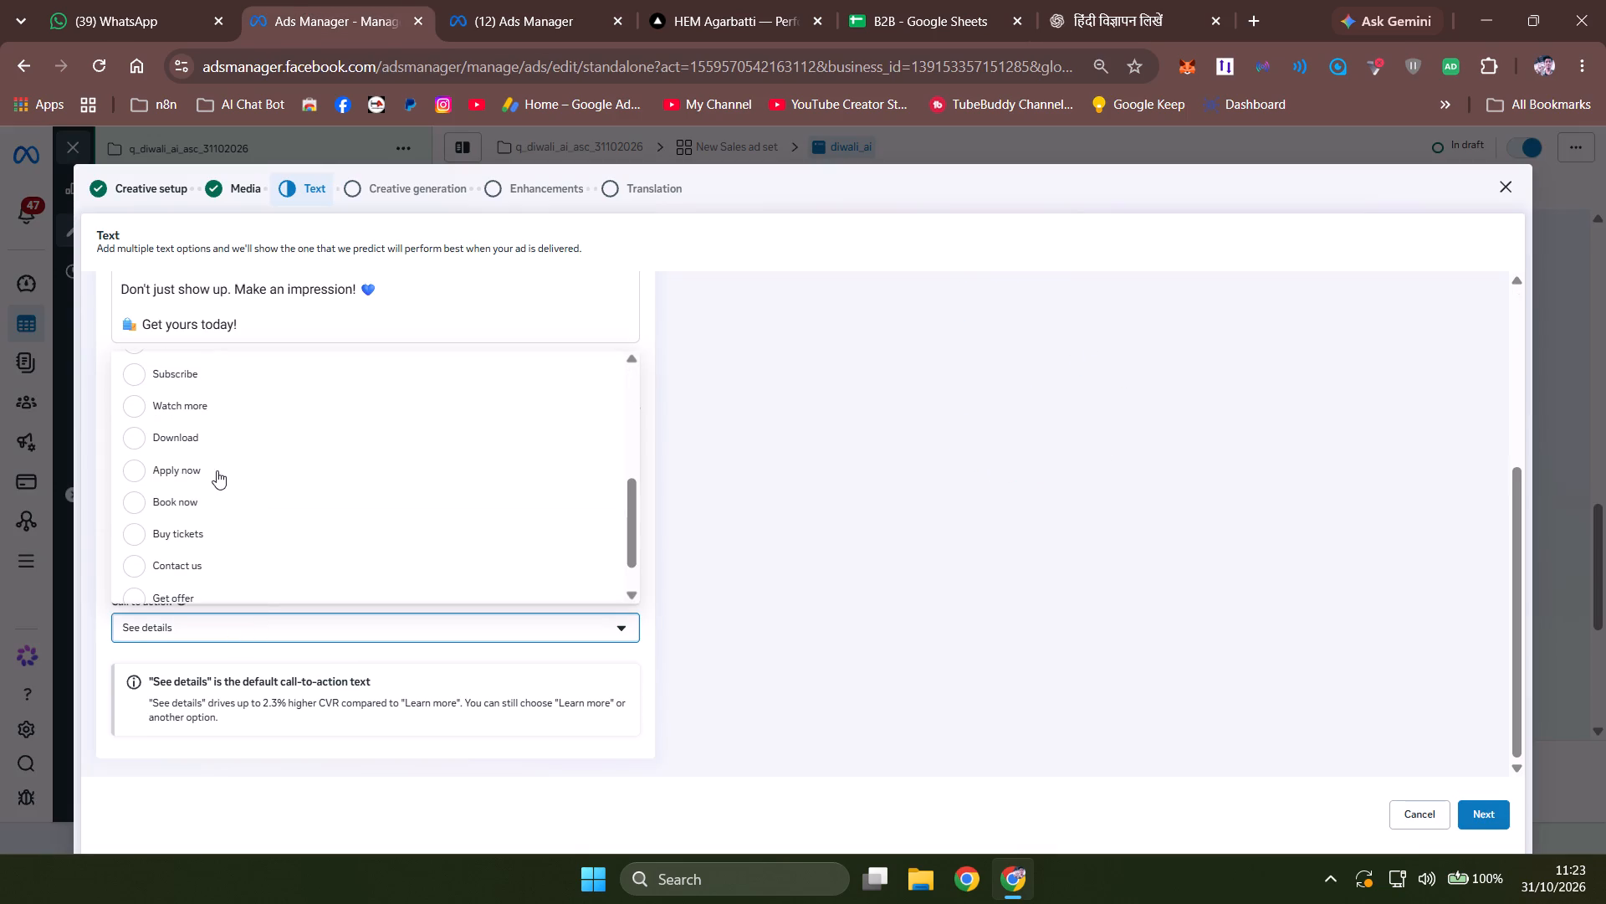
scroll(200, 455, up, 1)
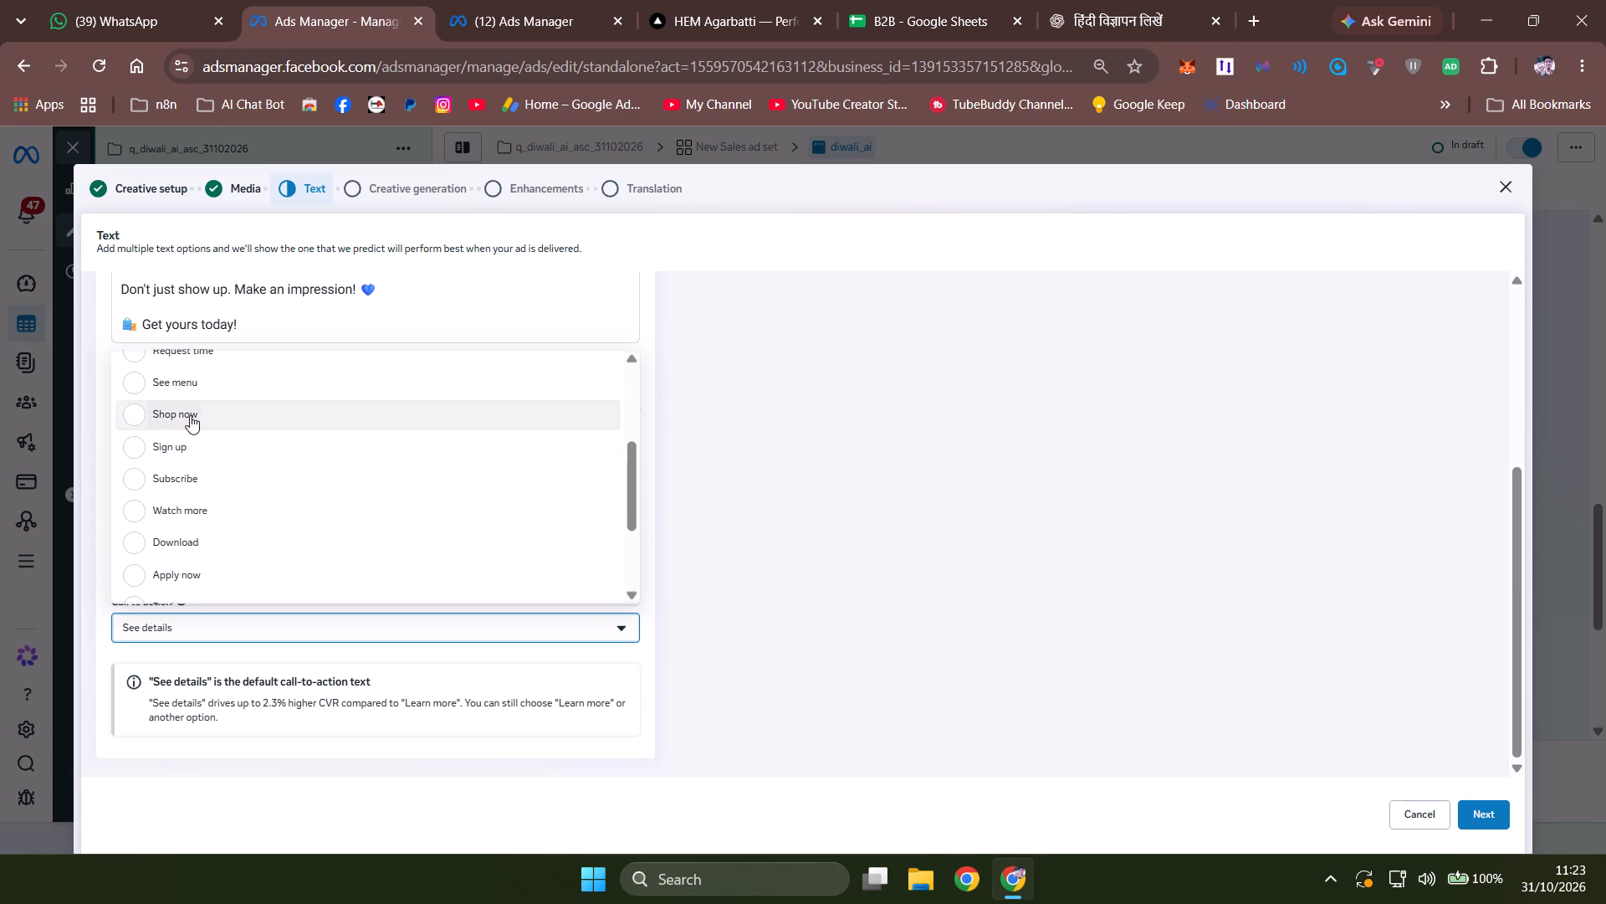
click(190, 415)
click(1490, 812)
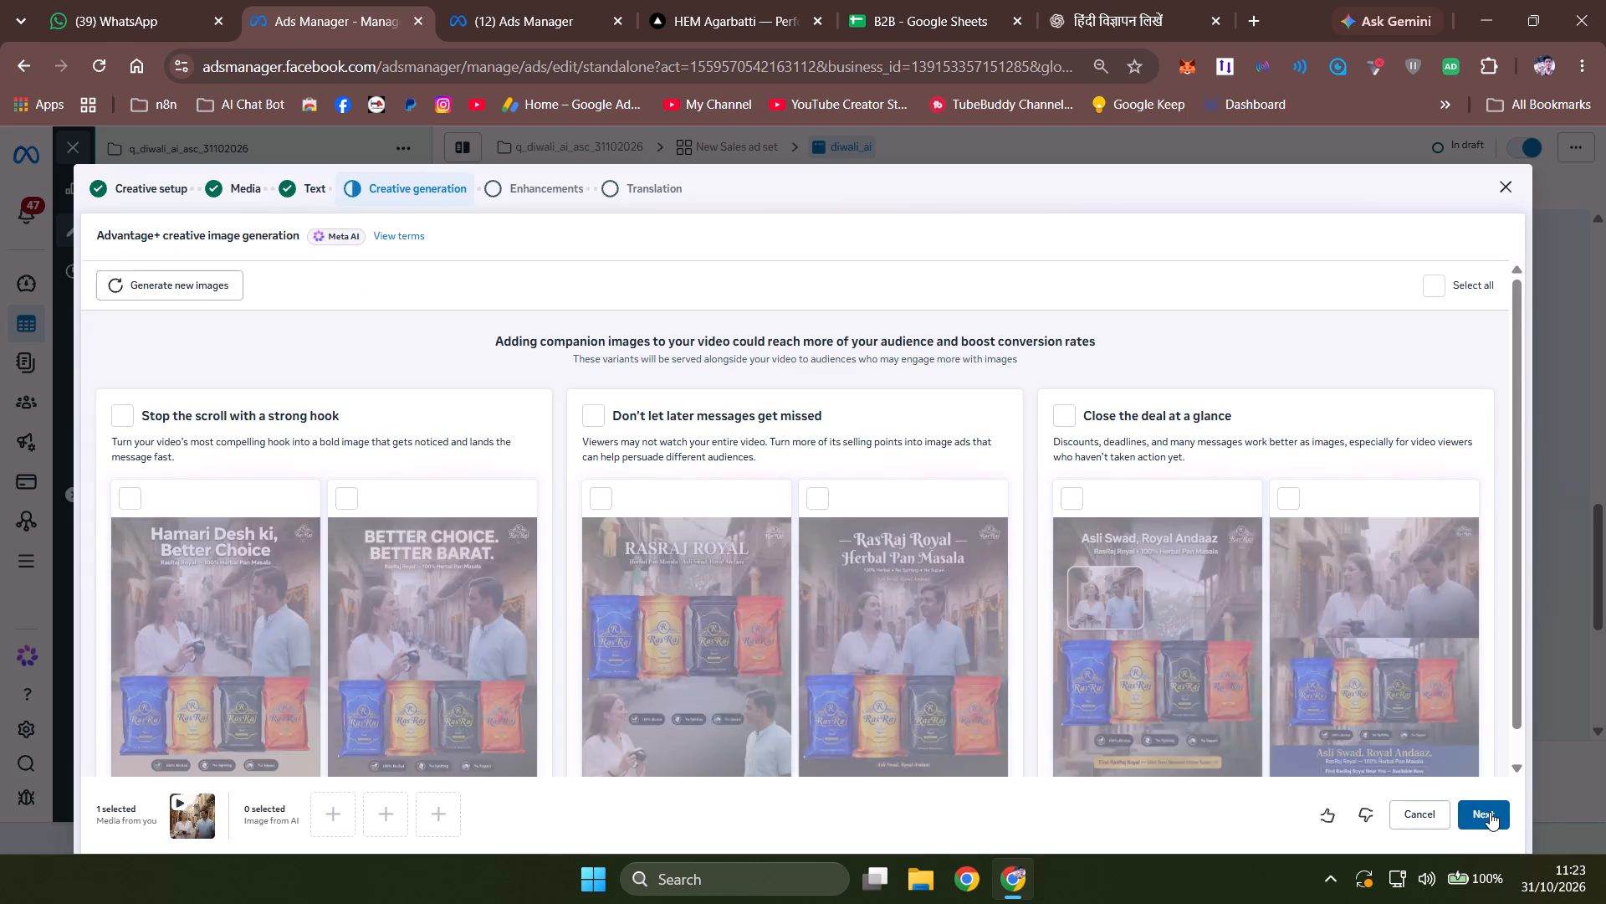
Finish the diwali_ai creative setup without adding AI companion images, keeping the enhancement and translation settings as offered.
scroll(1069, 681, down, 12)
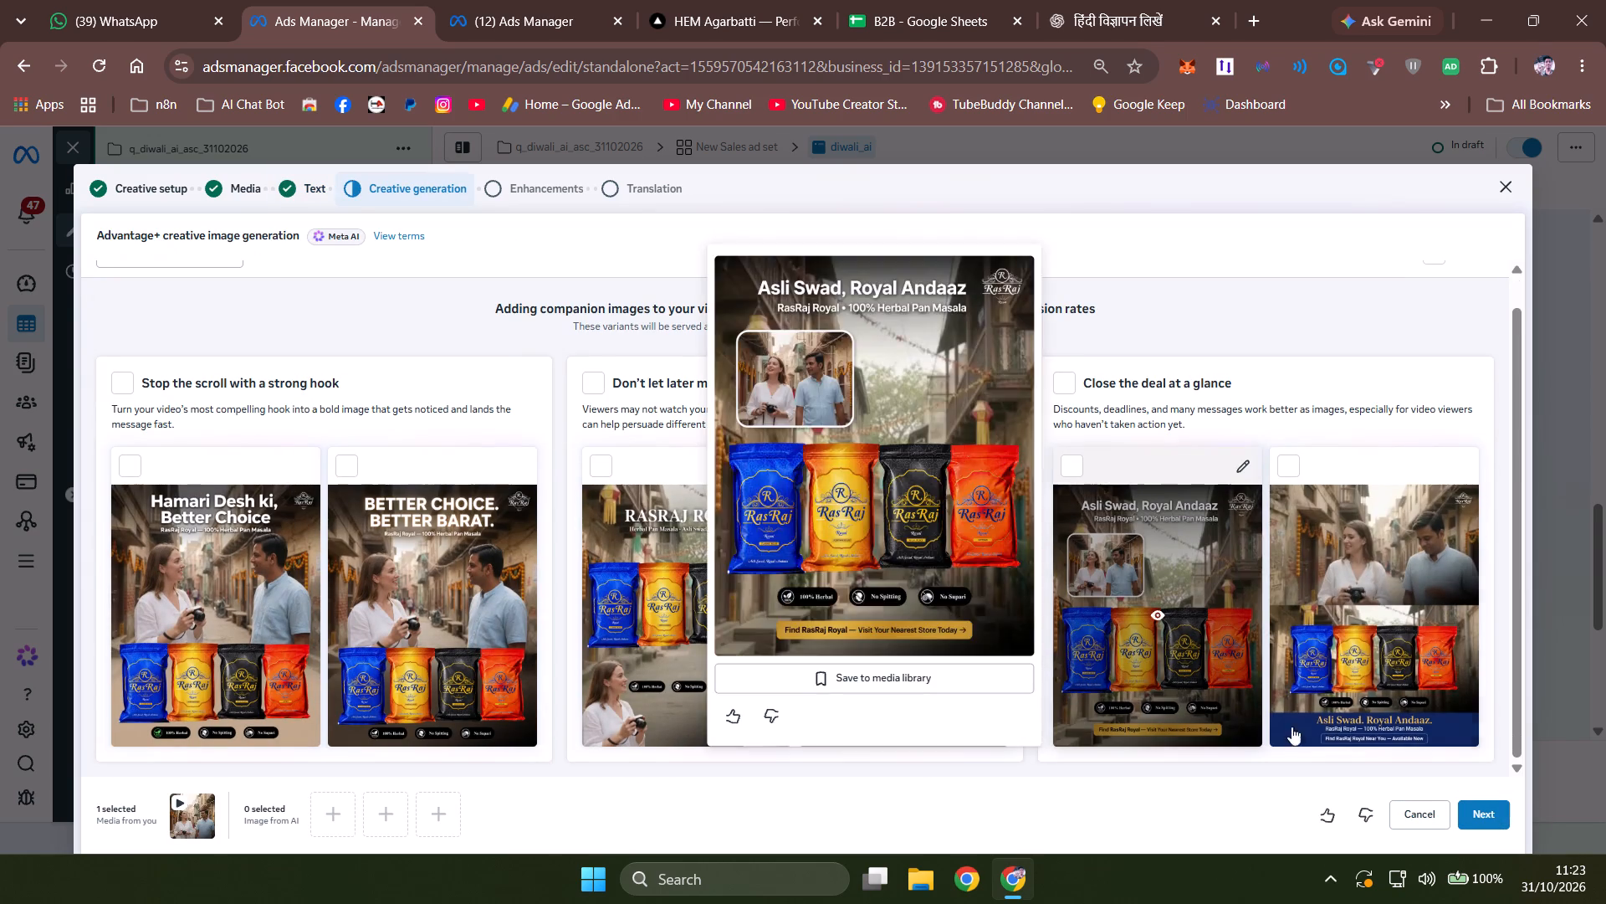
click(1506, 820)
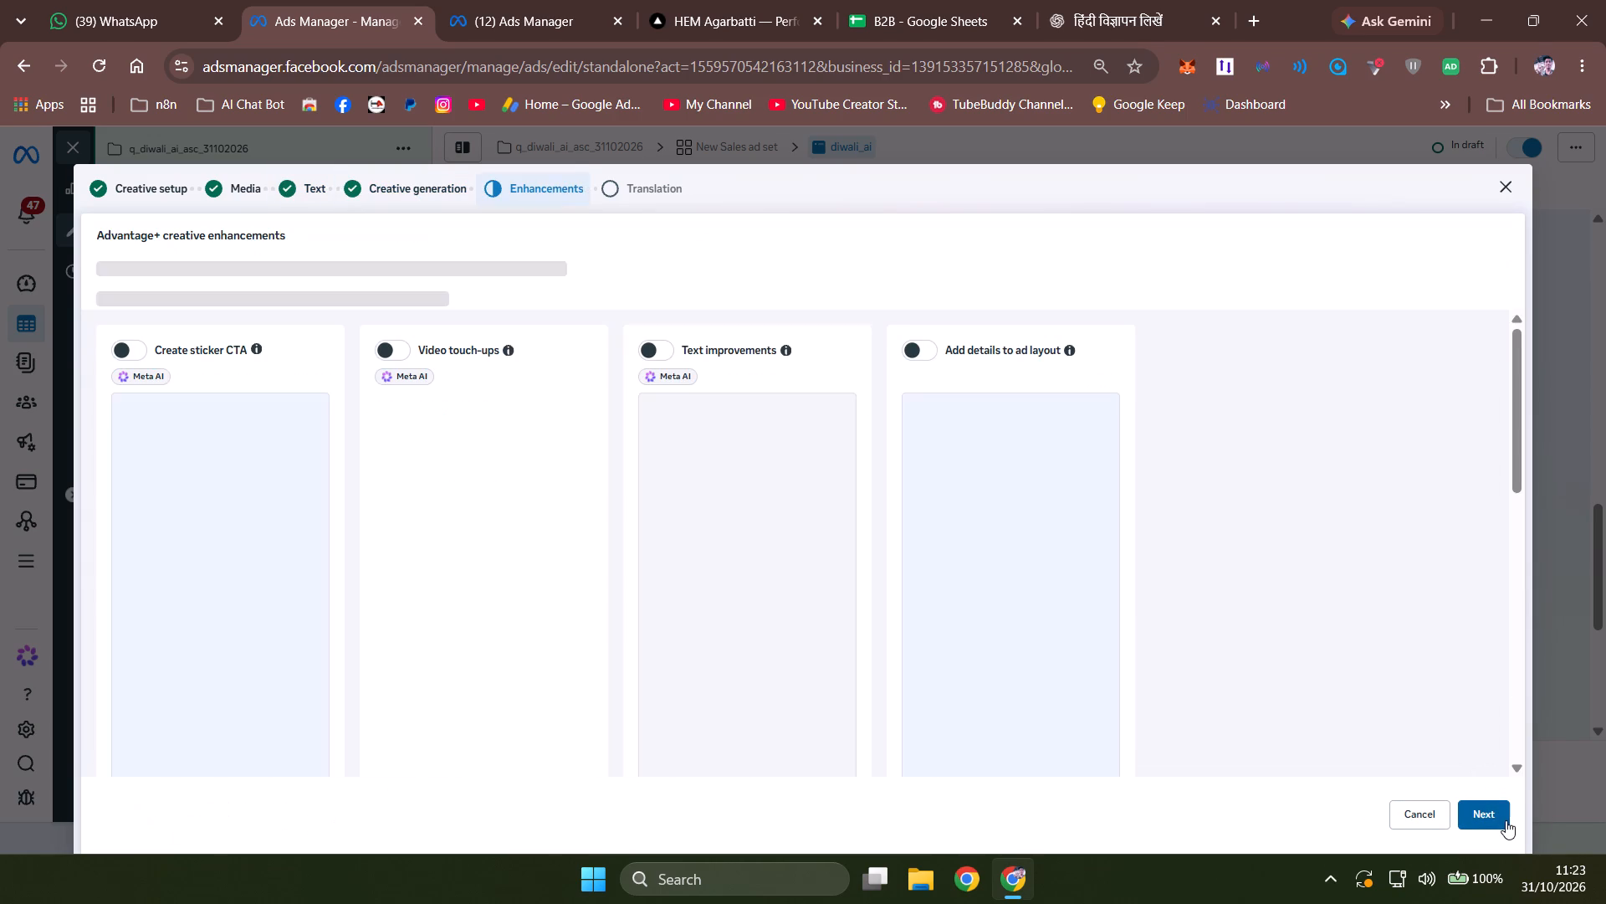
scroll(671, 665, down, 13)
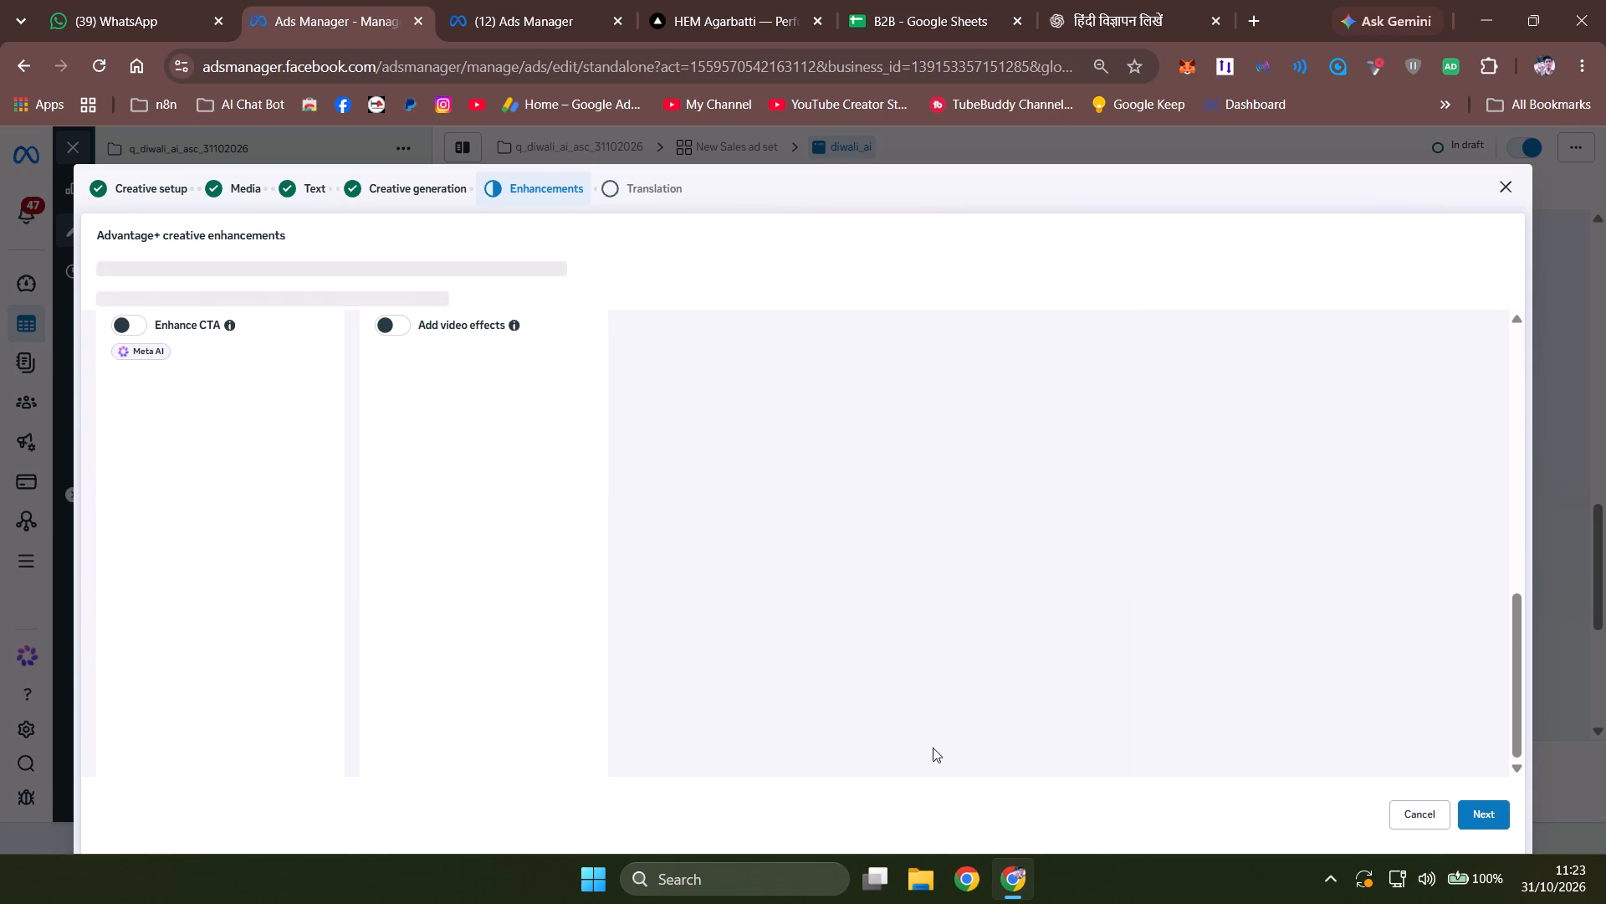
click(1495, 816)
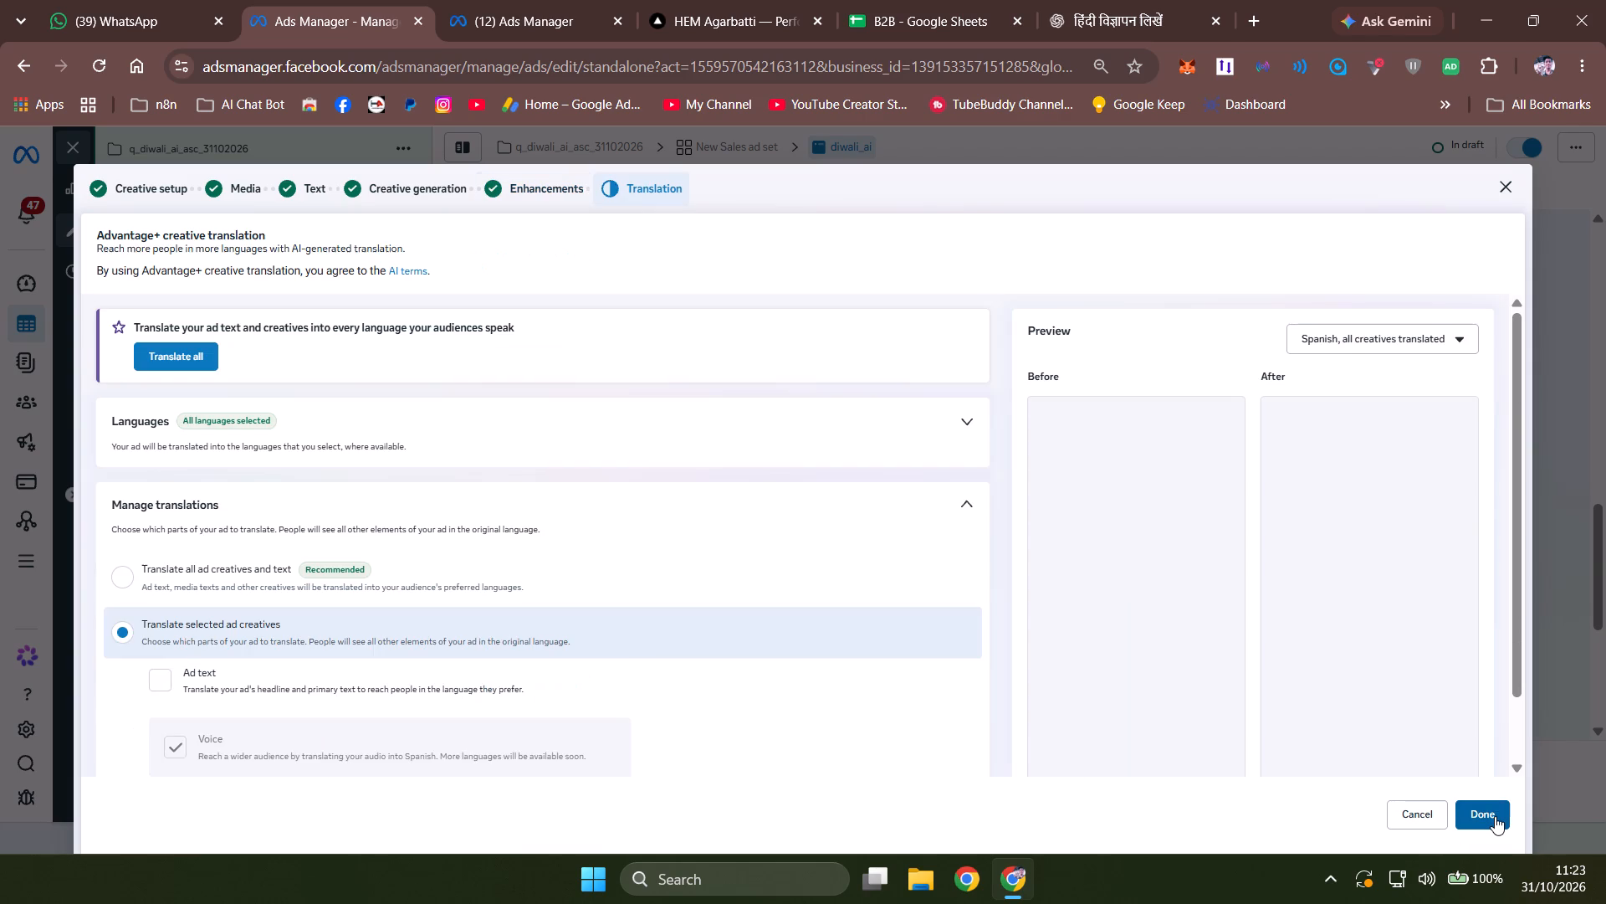
click(1495, 816)
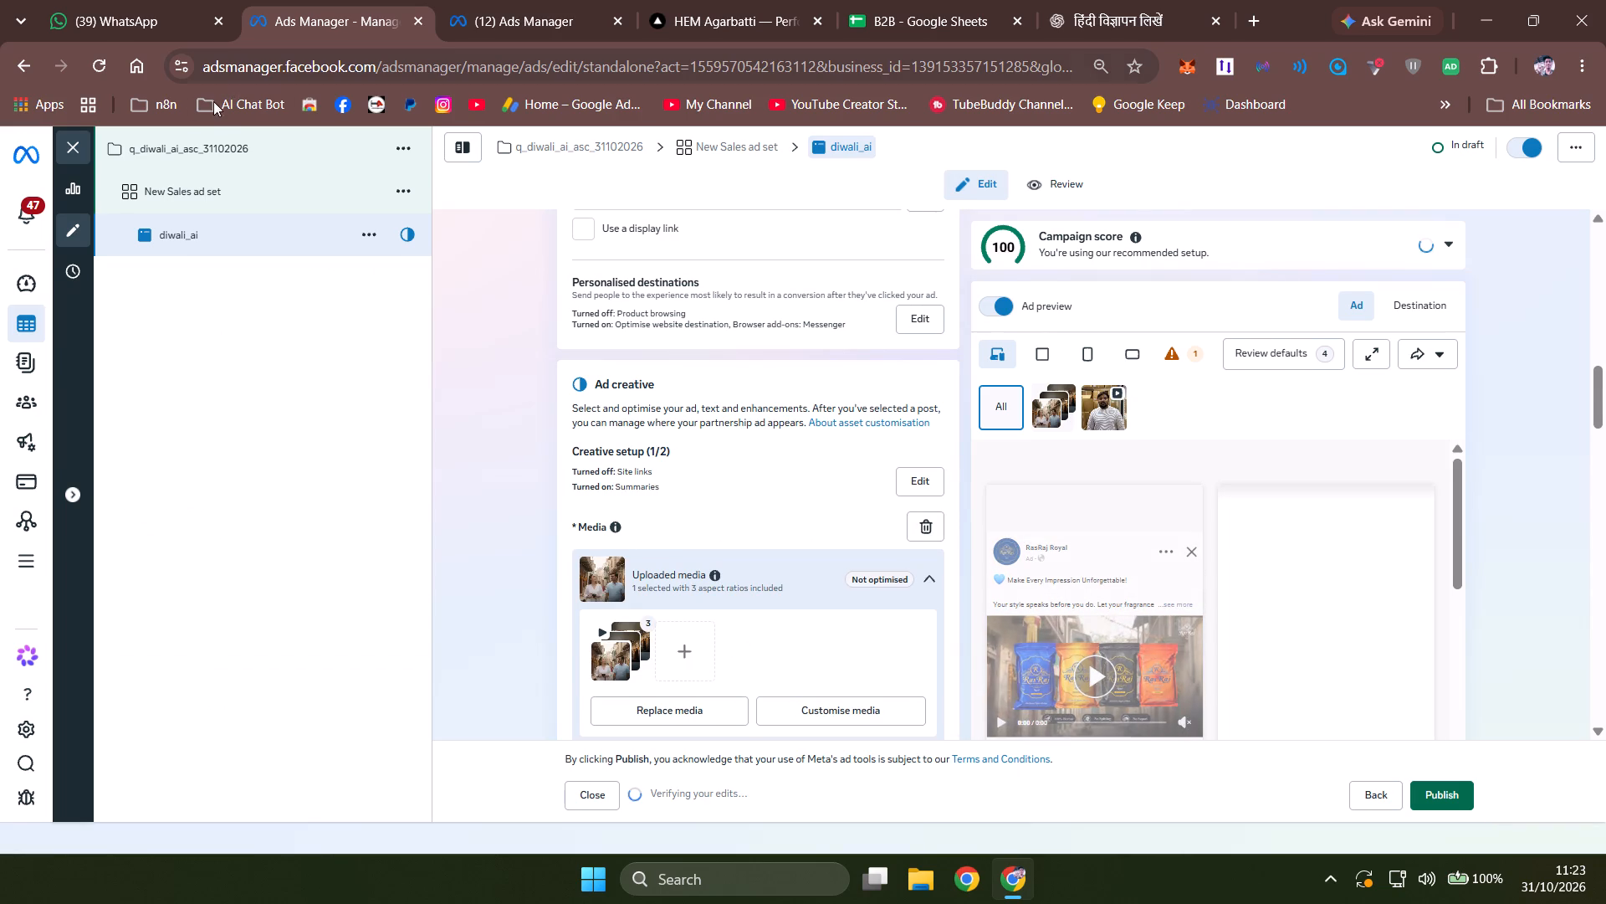
Set the q_diwali_ai_asc_31102026 campaign's daily budget to ₹1,400 and continue to the New Sales ad set.
click(215, 147)
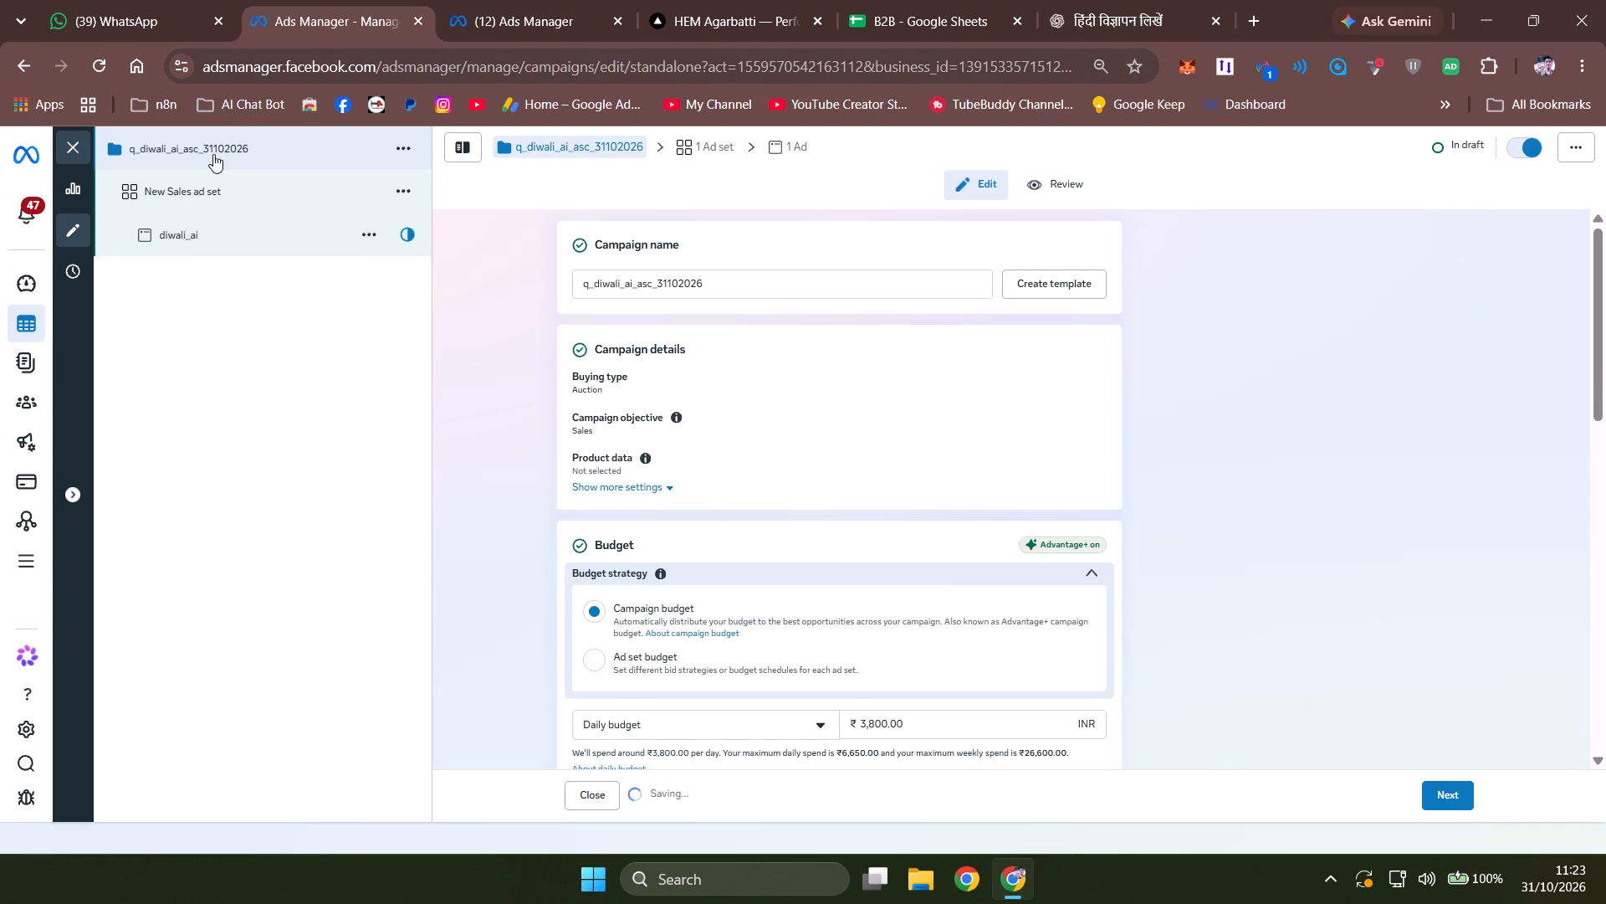
scroll(853, 616, down, 2)
drag(874, 547, 859, 544)
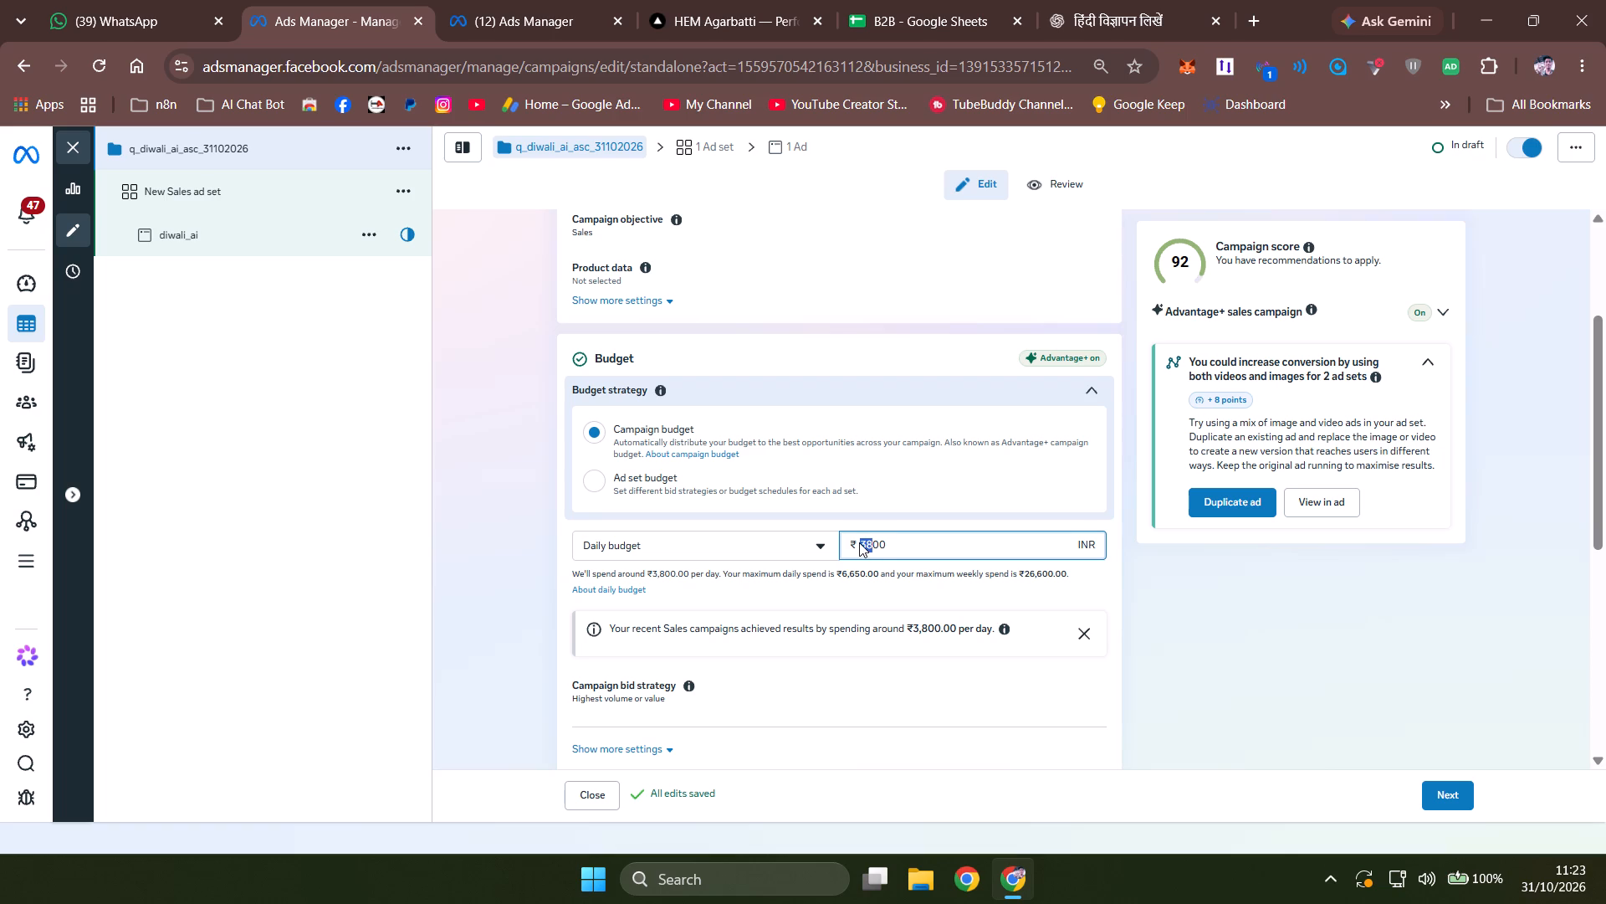
text(14)
key(BackSpace)
key(4)
click(1453, 797)
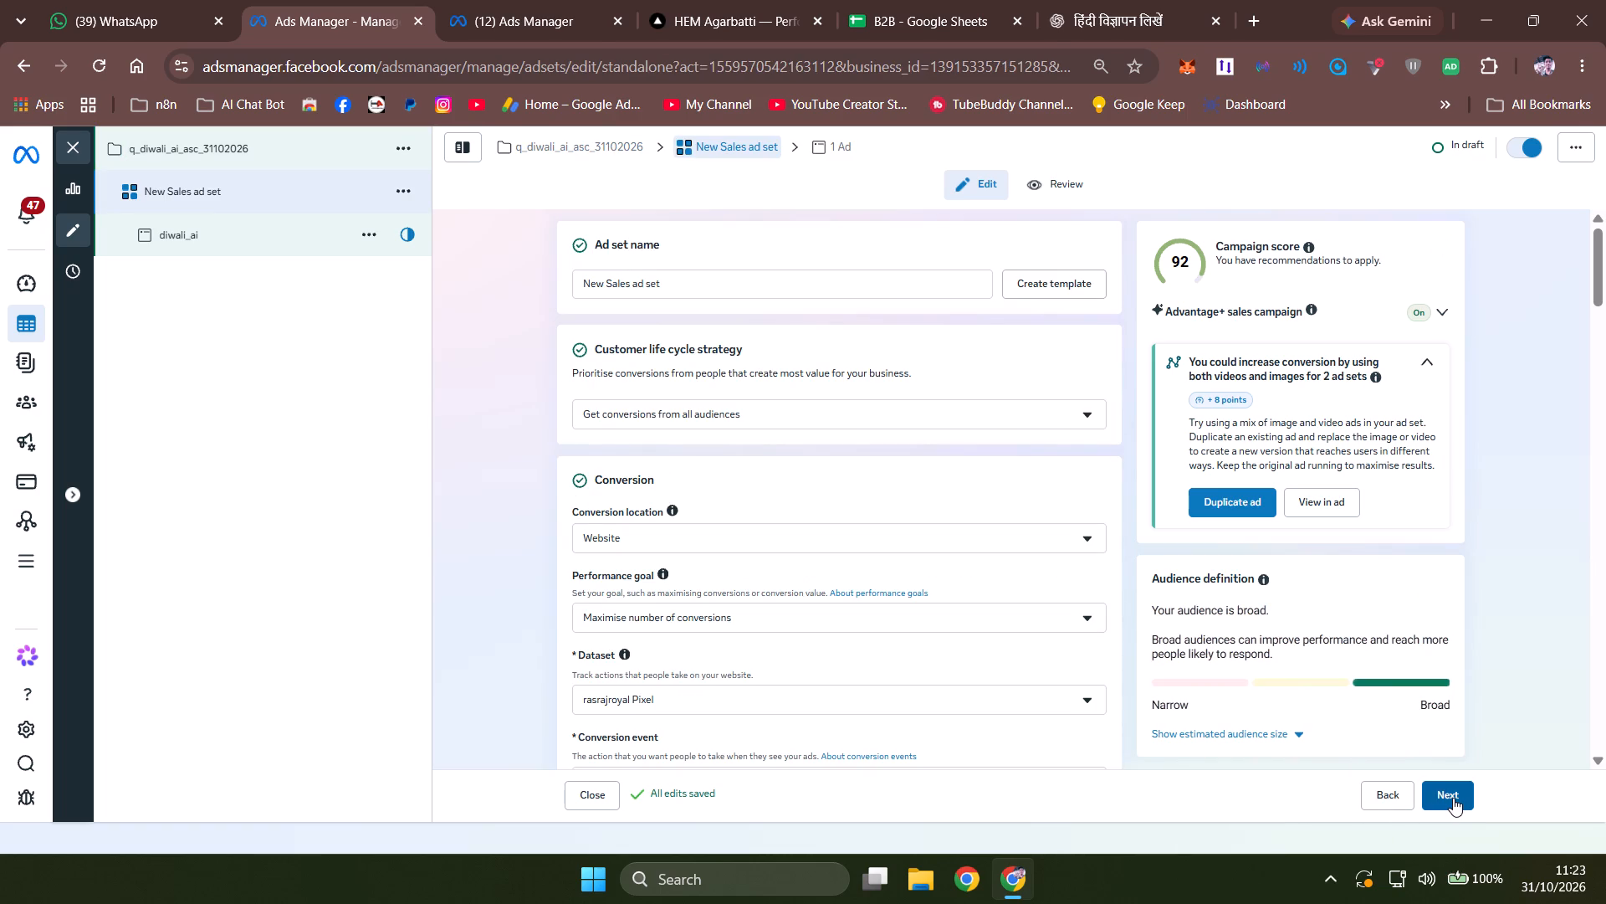
Switch to the HEM Agarbatti performance dashboard, set its date range to Today, and sync the data.
click(712, 0)
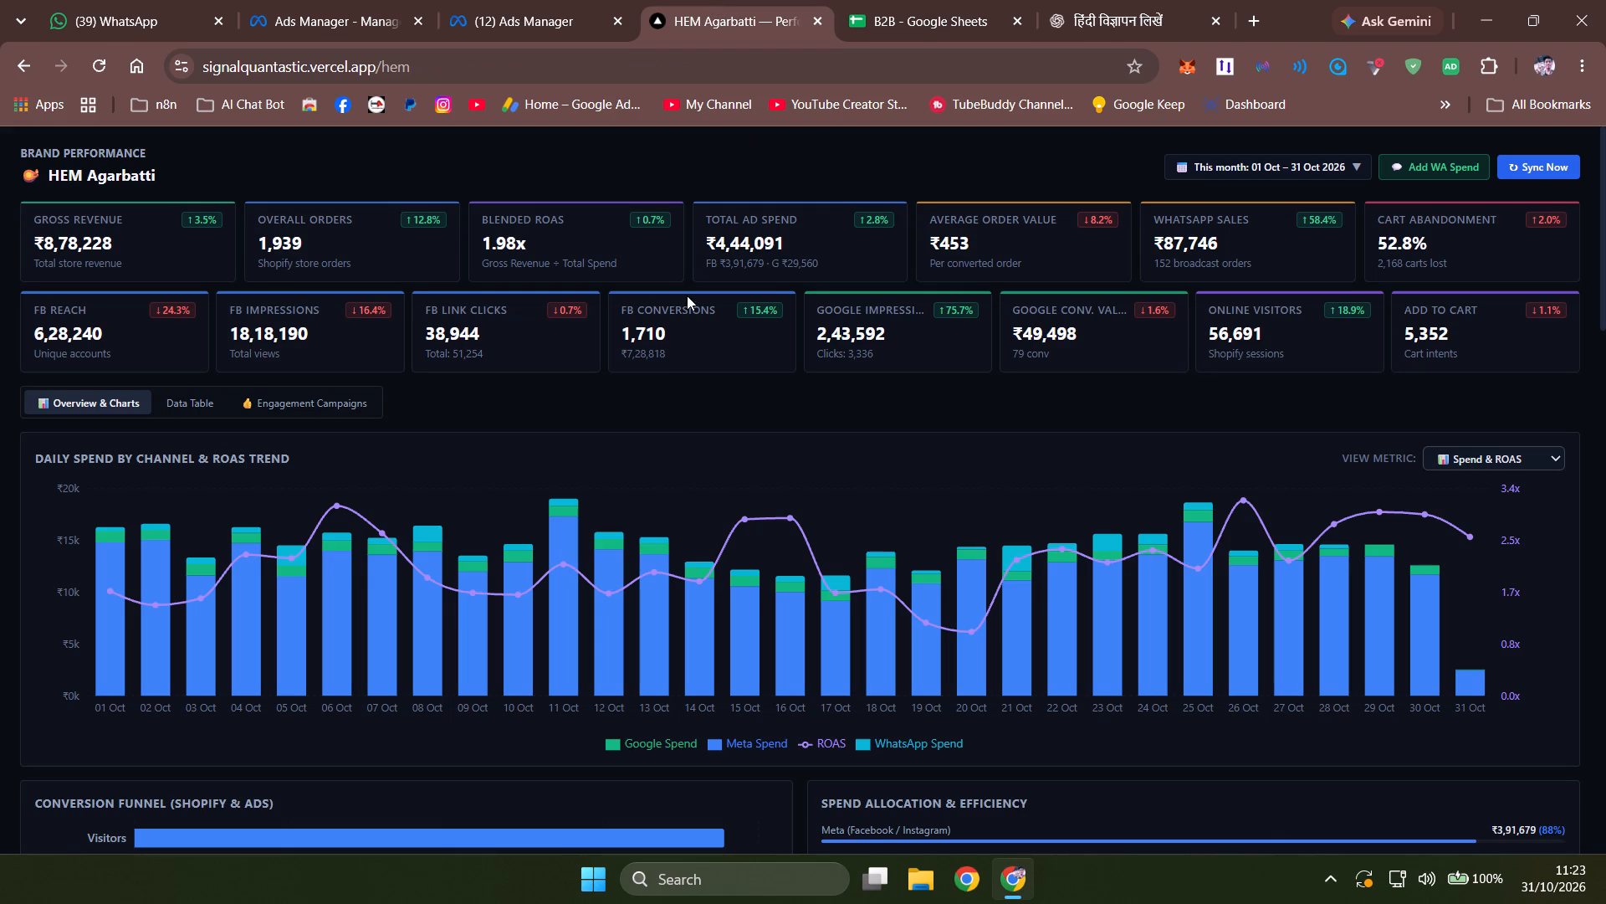
click(1244, 174)
click(917, 228)
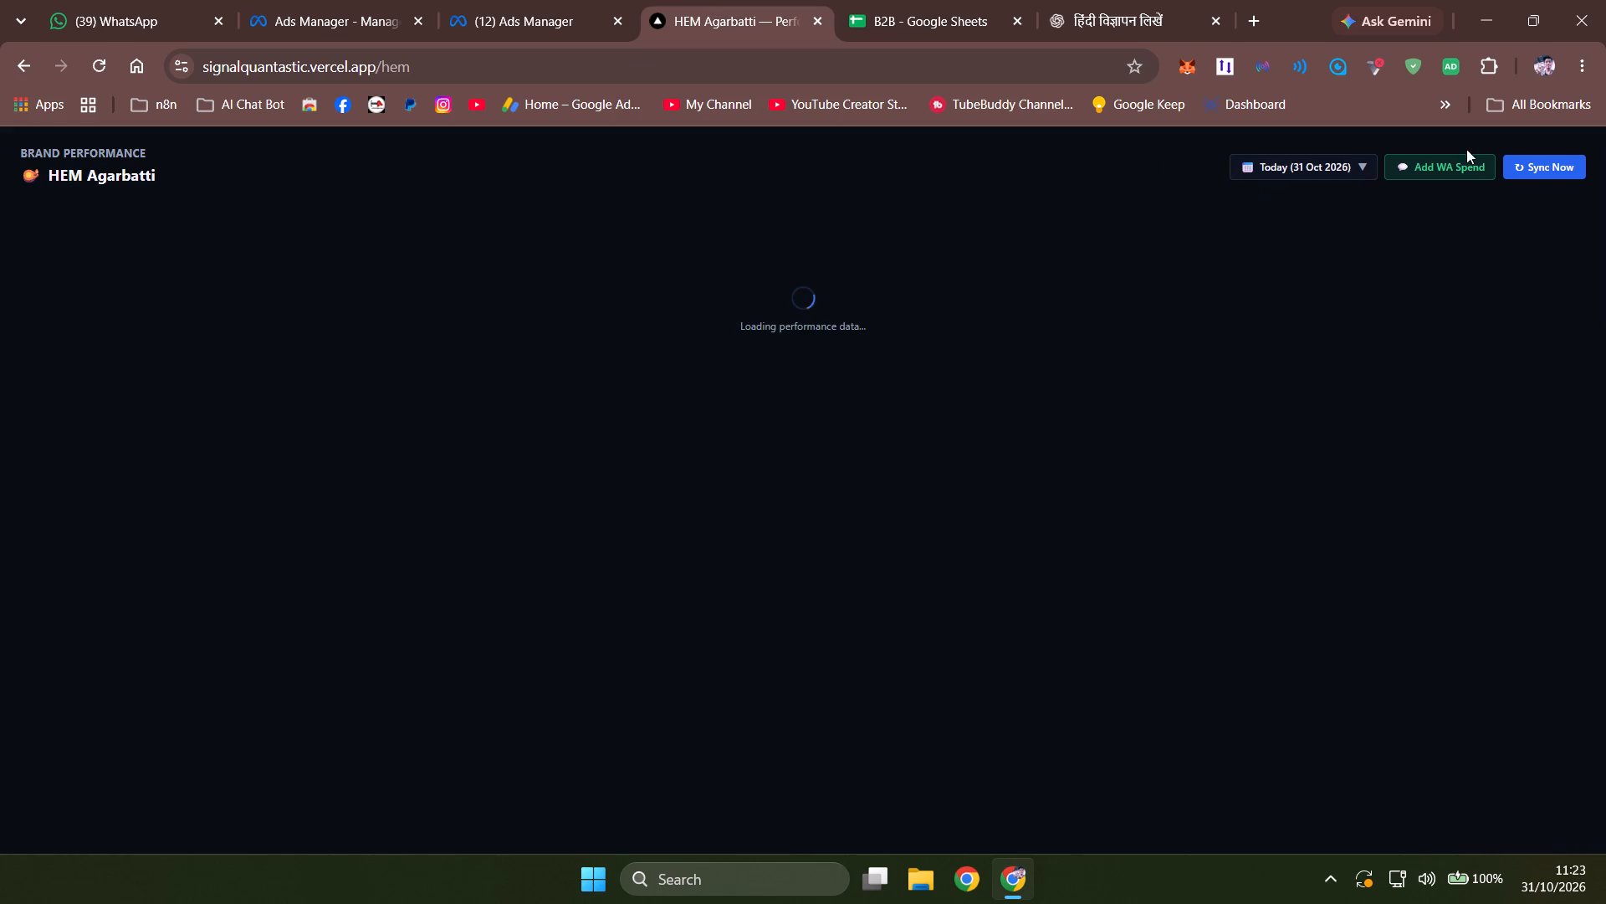
click(1578, 171)
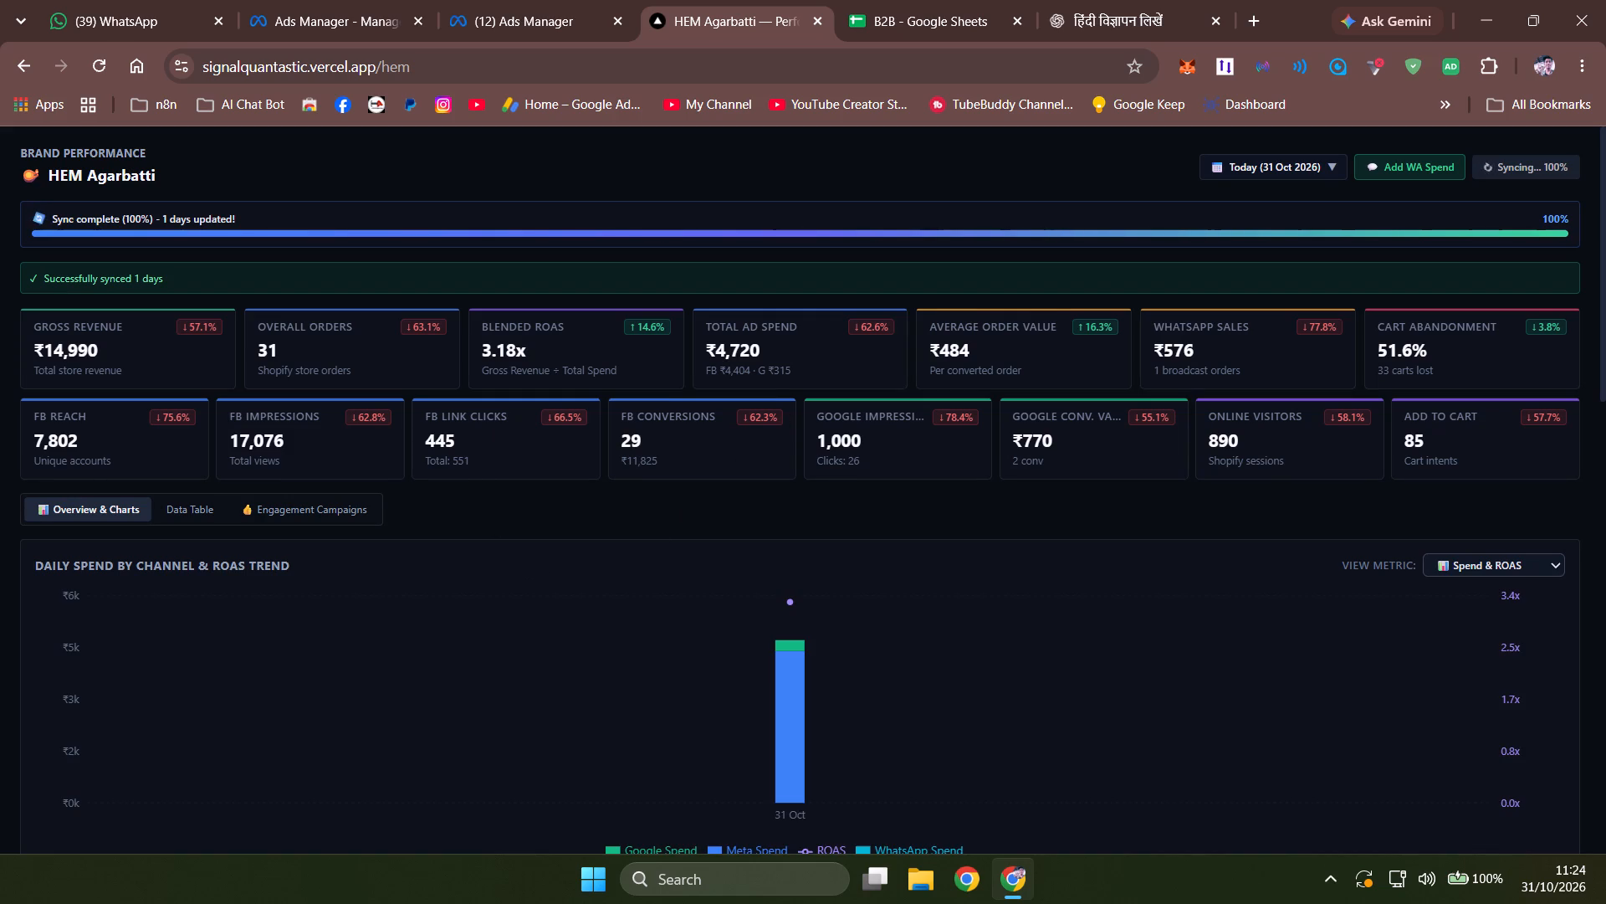
Set the HEM Agarbatti dashboard's date range to This month to view the month's performance.
click(1277, 165)
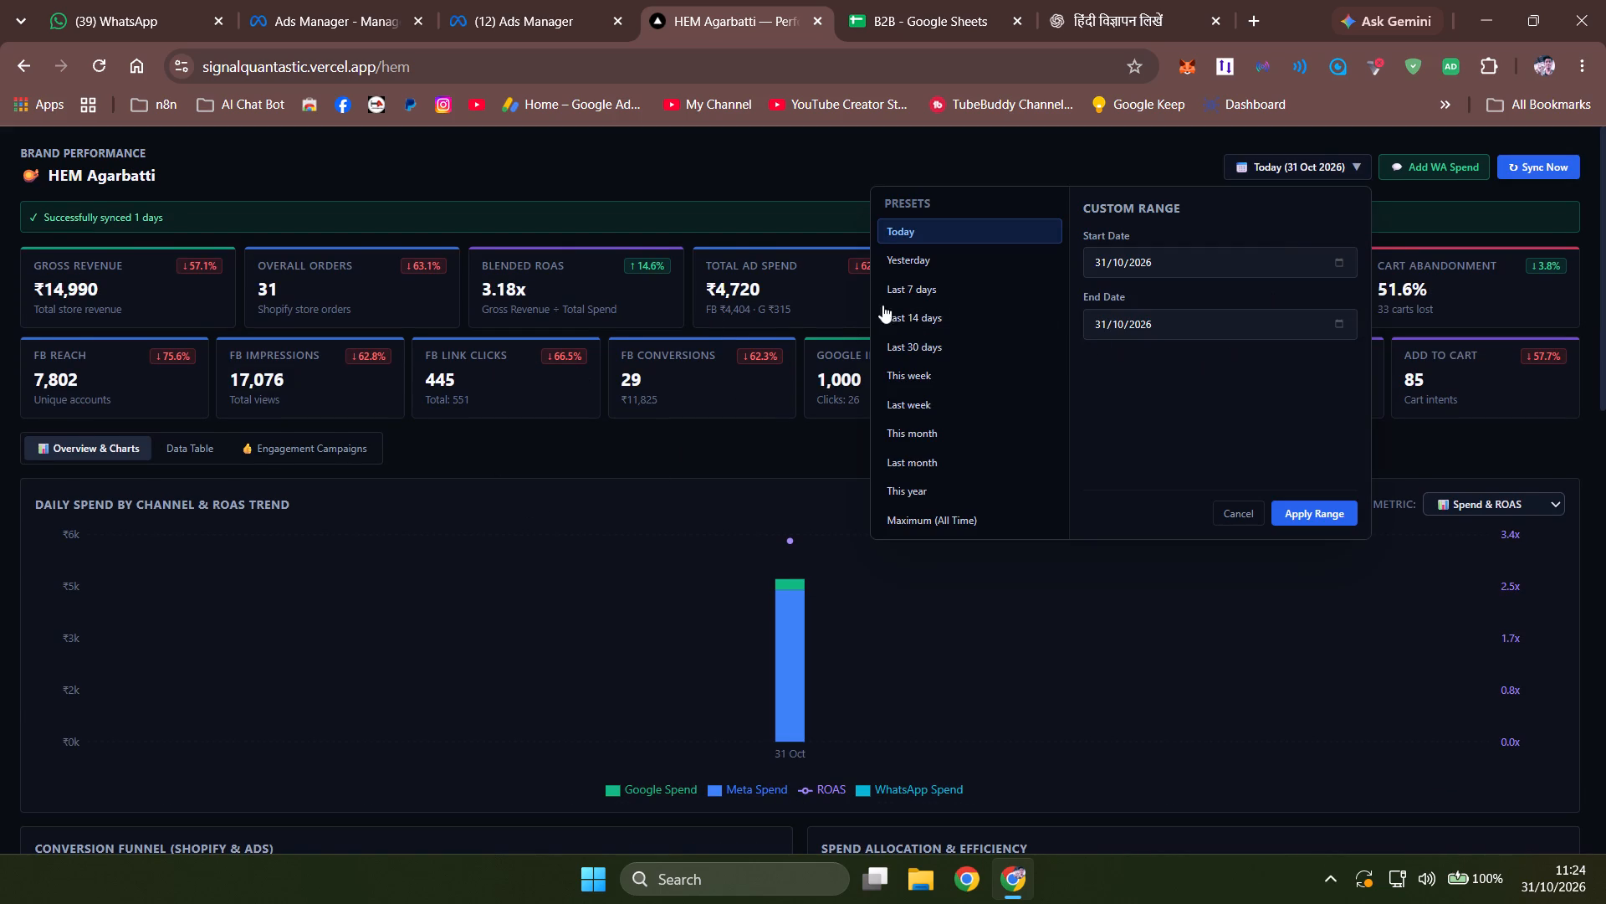
scroll(980, 495, down, 1)
click(919, 335)
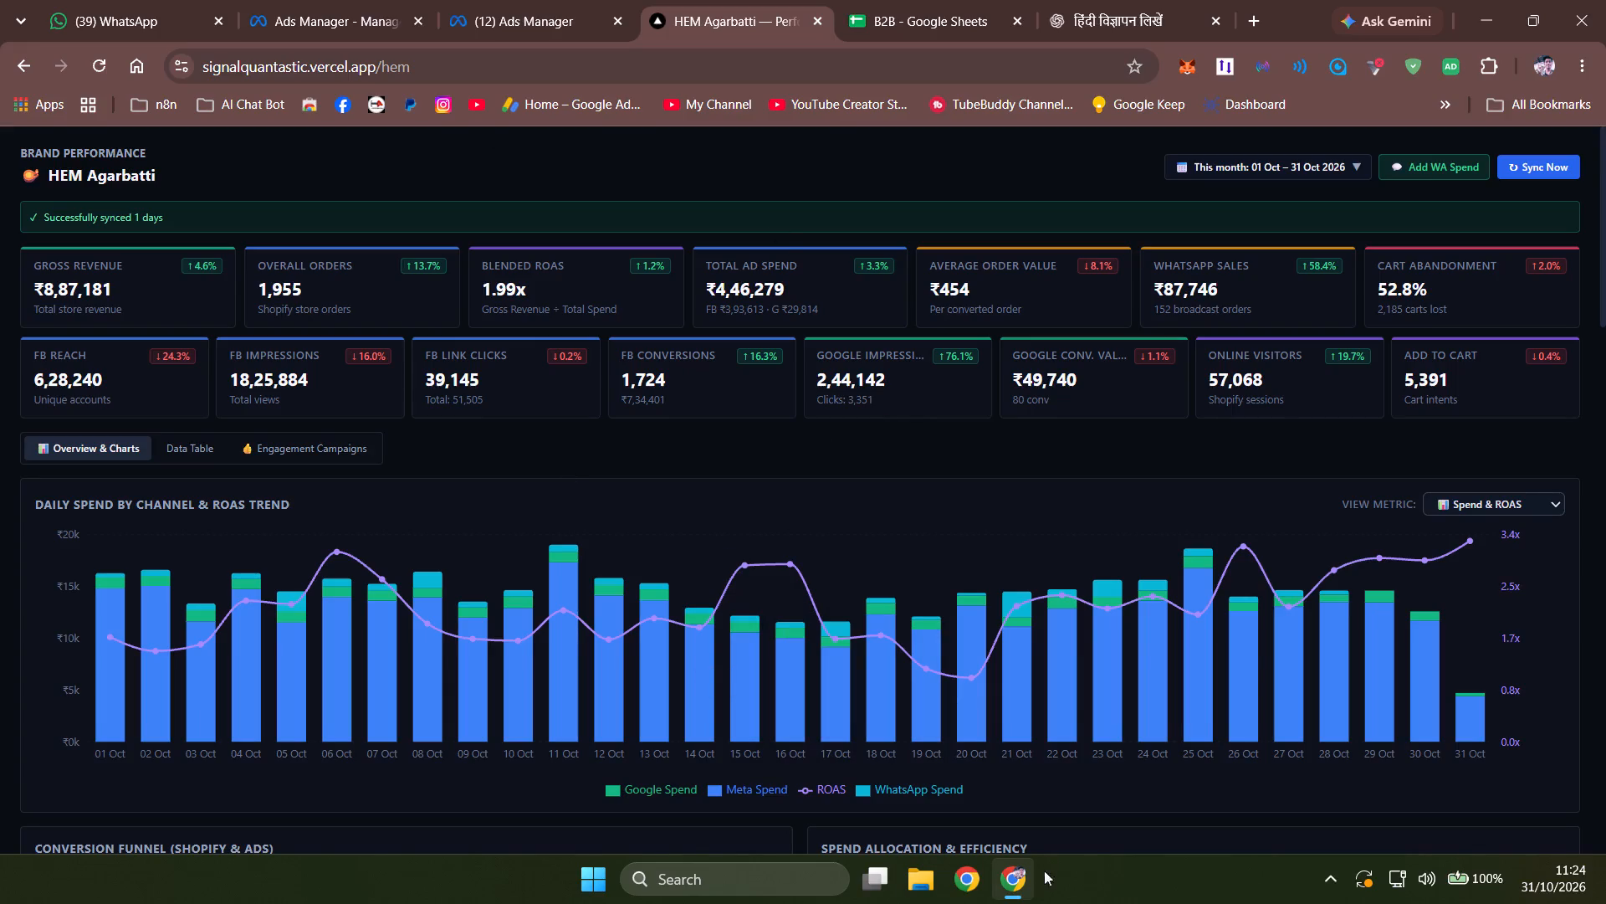
Switch to the digital work browser profile and open its Quantastic Gmail inbox.
click(1540, 64)
click(1317, 687)
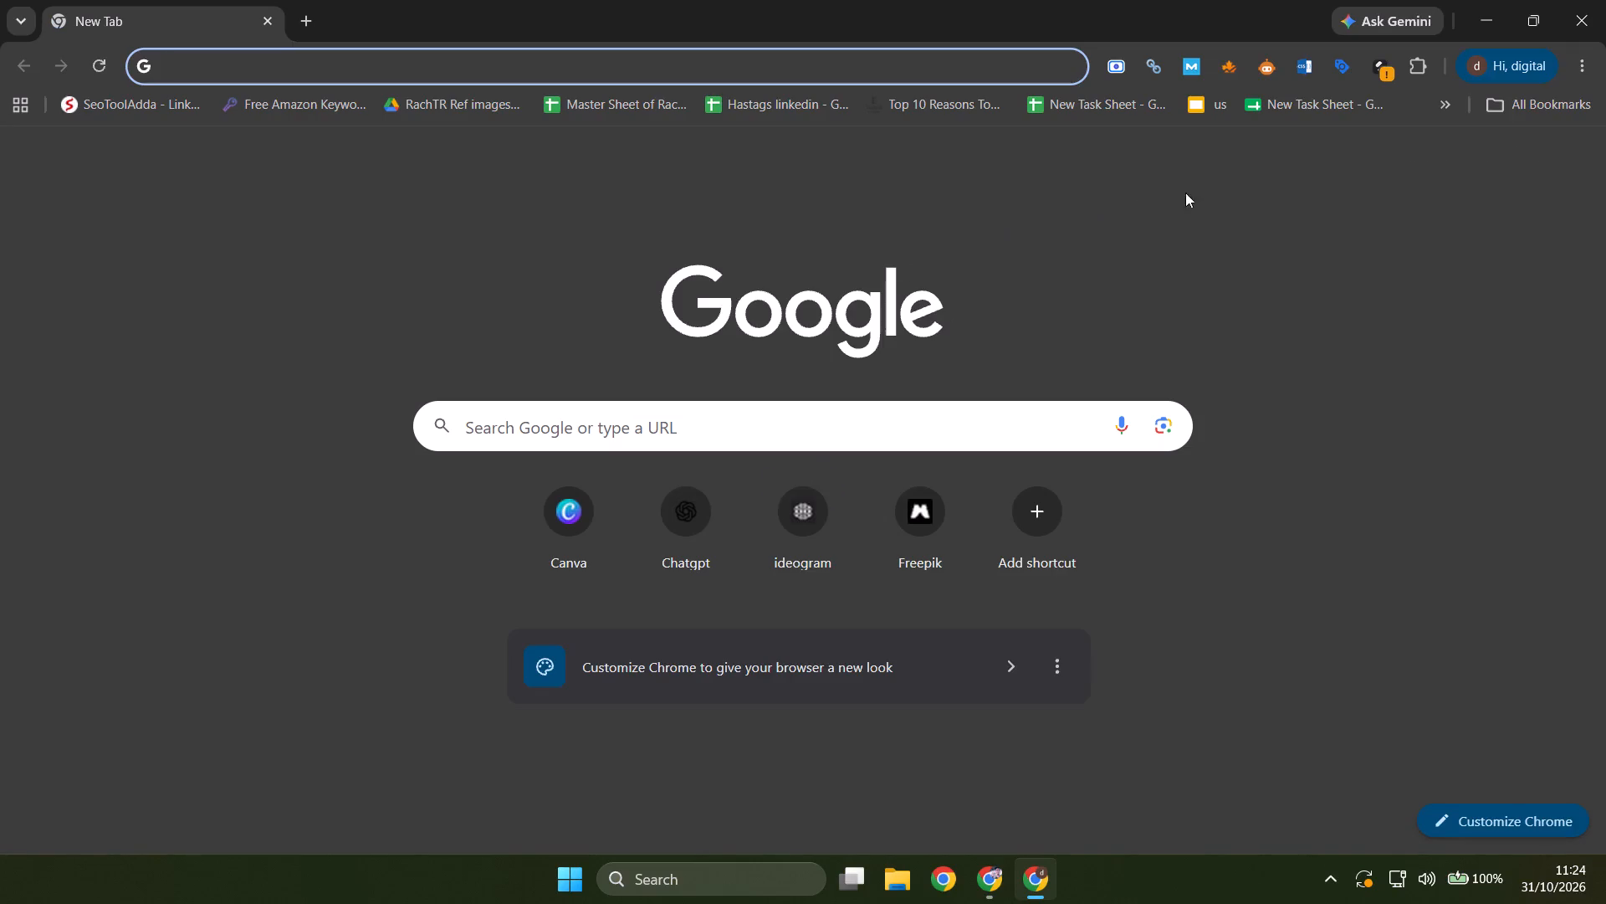
click(1412, 162)
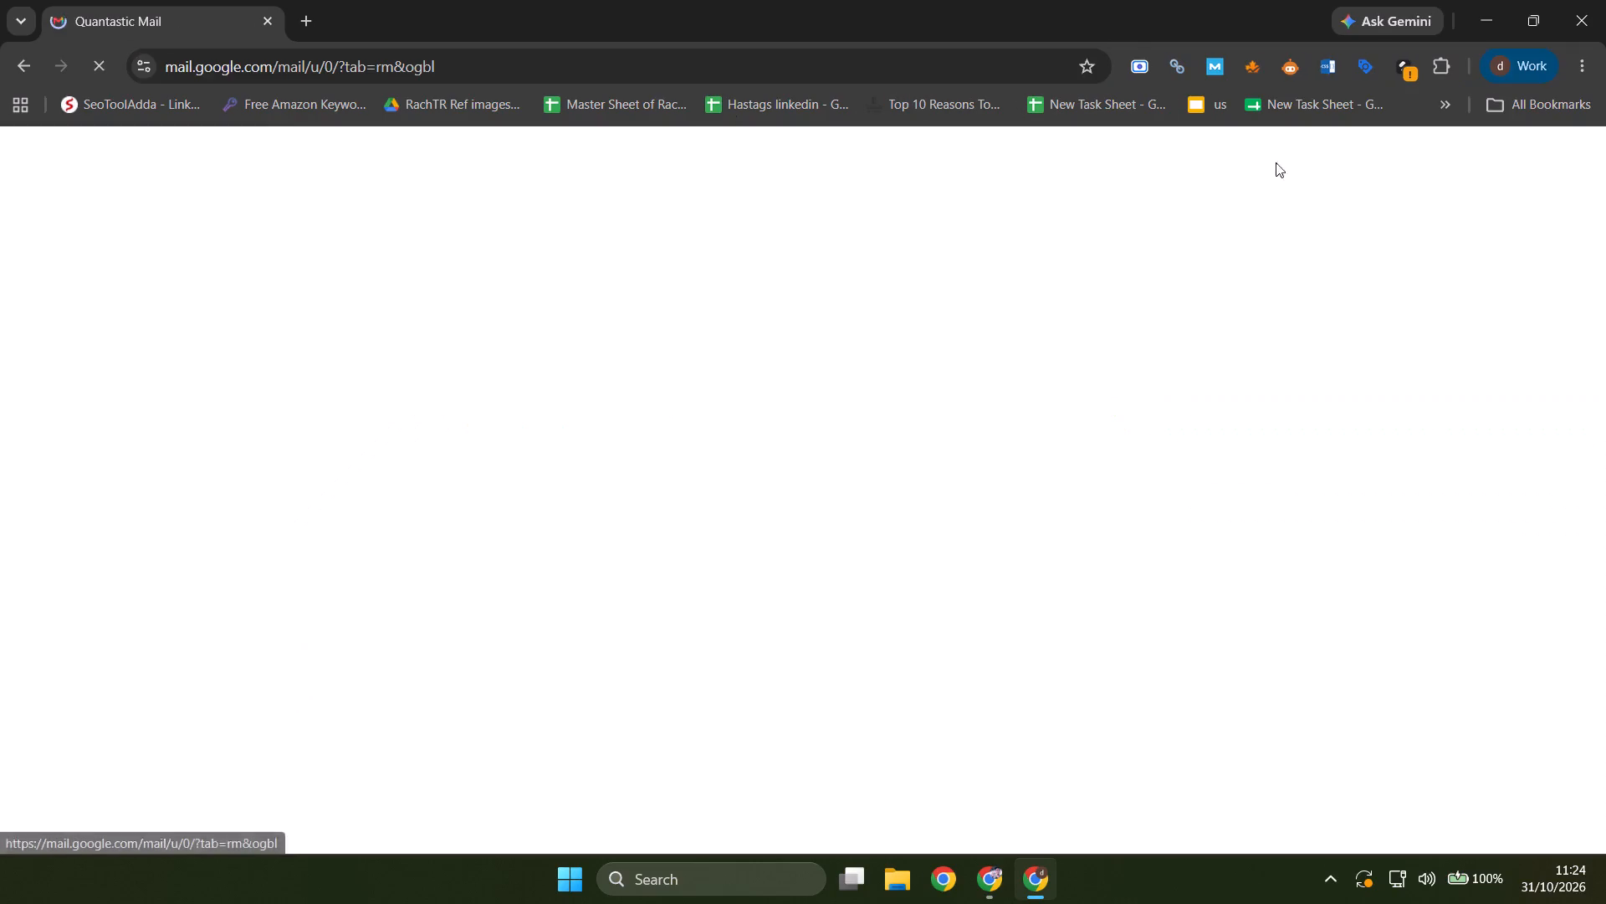
Look for "October media plan" among the address suggestions of a new browser tab.
click(306, 11)
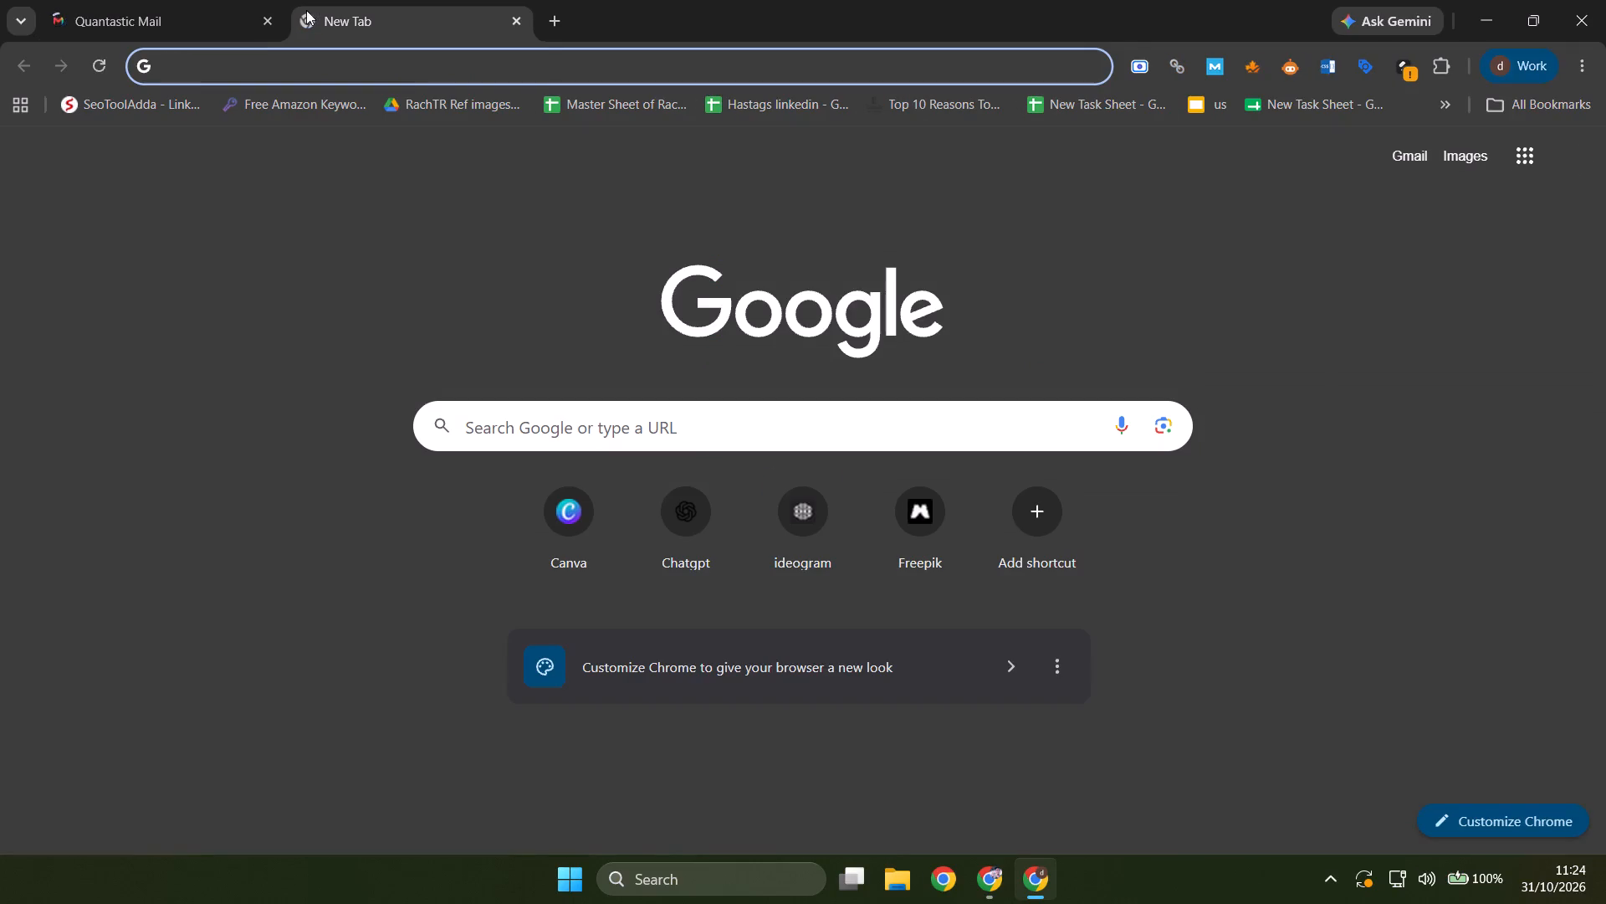
text(Ov)
key(BackSpace)
text(cto)
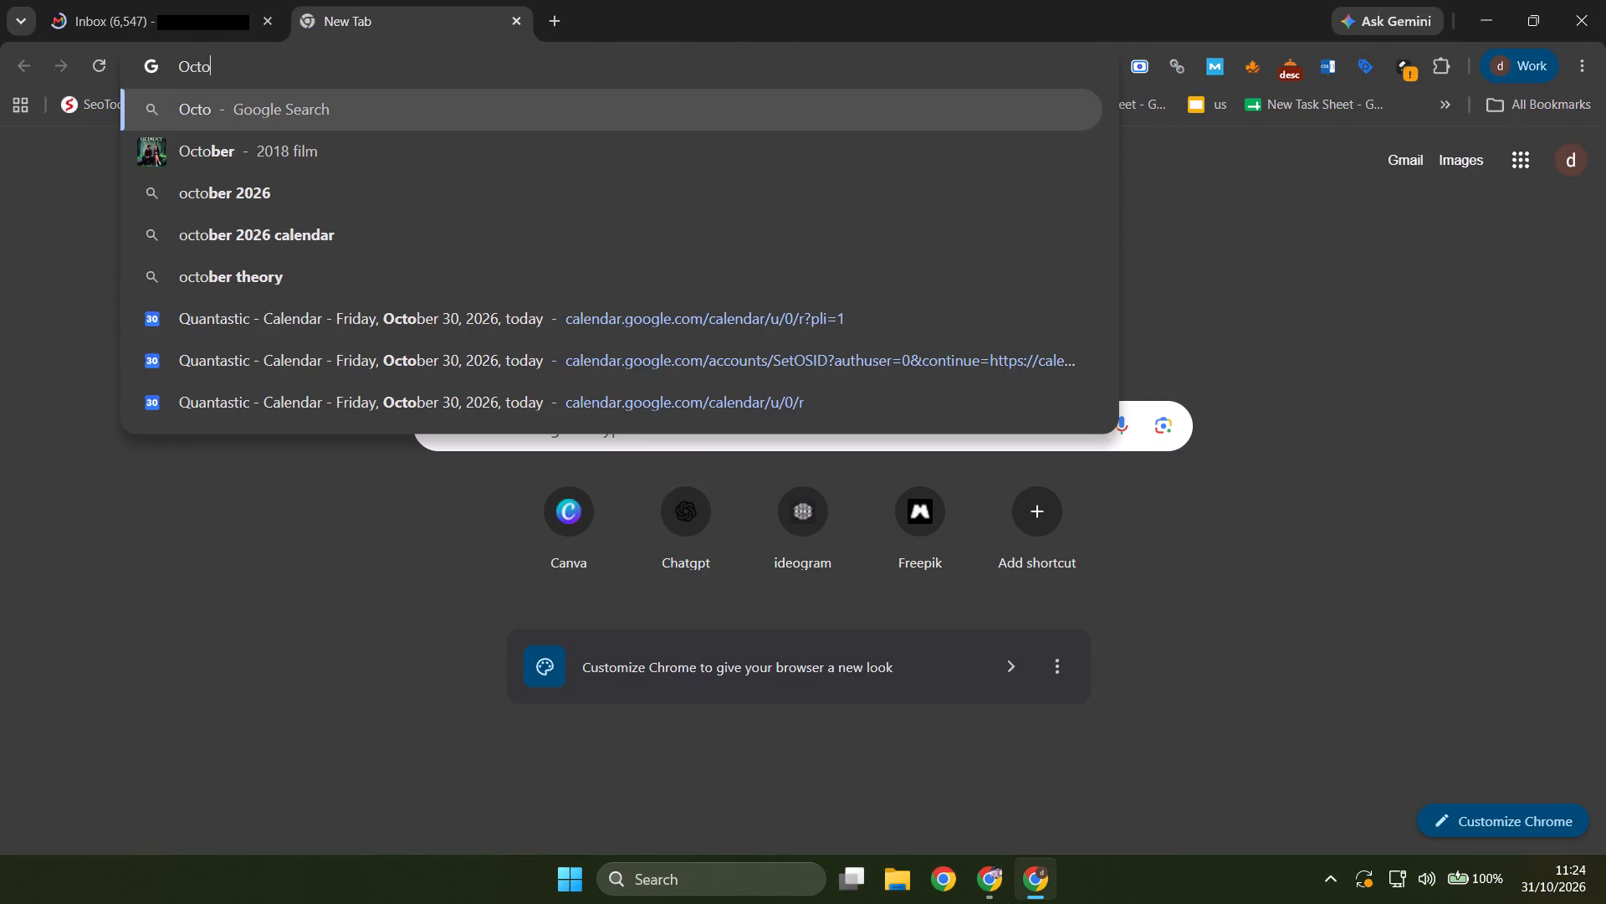
text(ber me)
text(dial)
key(BackSpace)
key(space)
text(plan)
key(space)
Replace the query with "HEM October" to look for HEM's October plan among the suggestions.
key(ctrl+a)
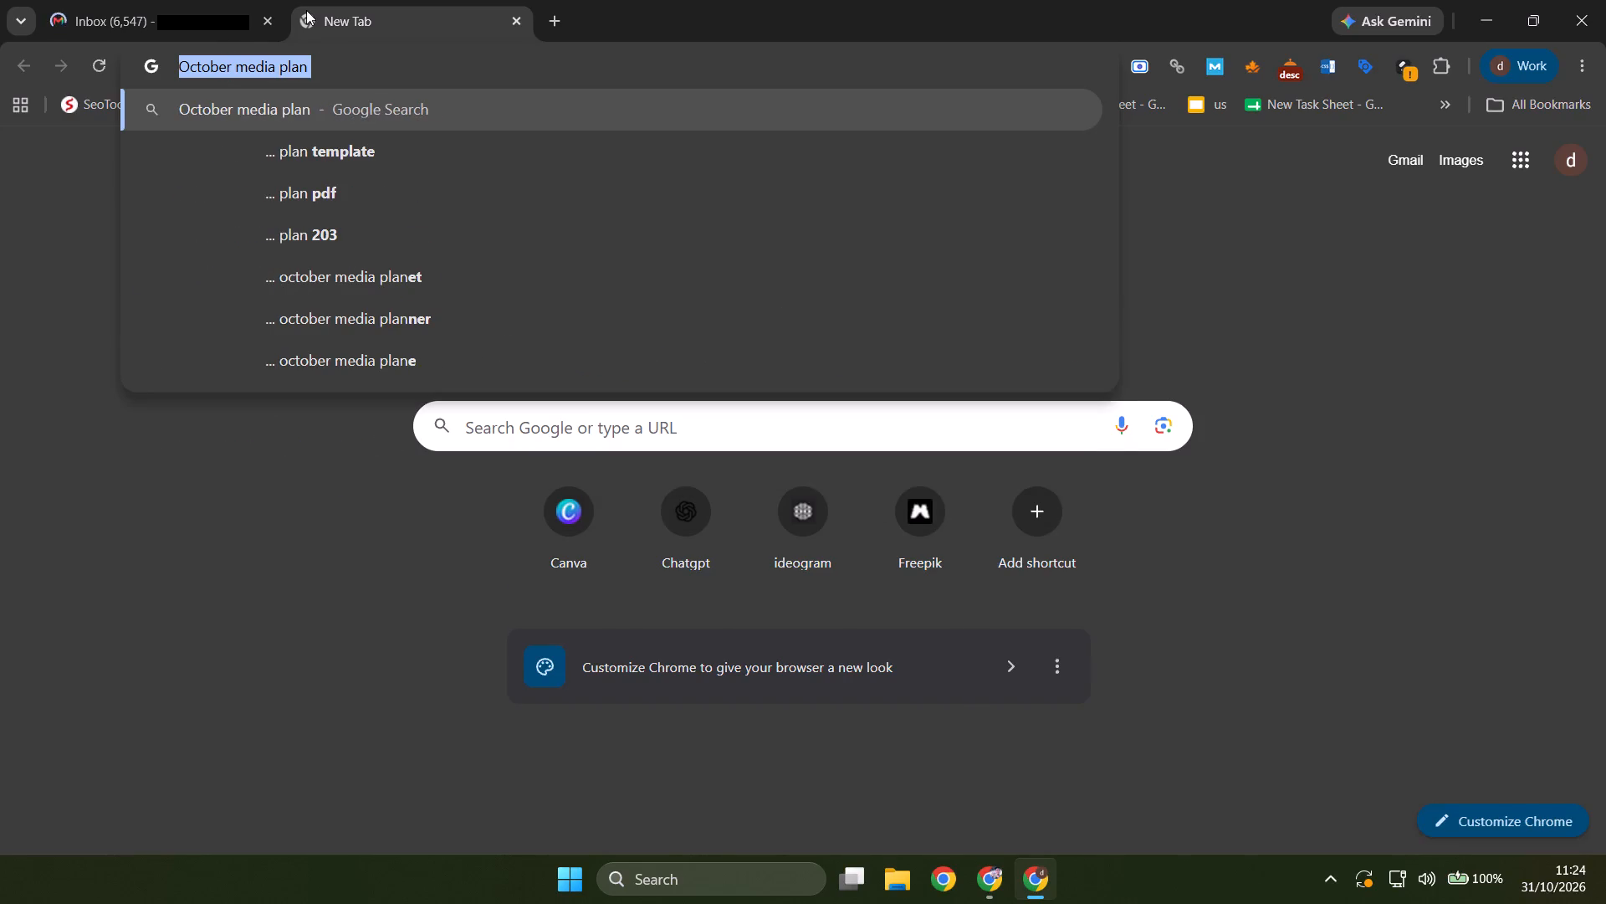
text(HEM)
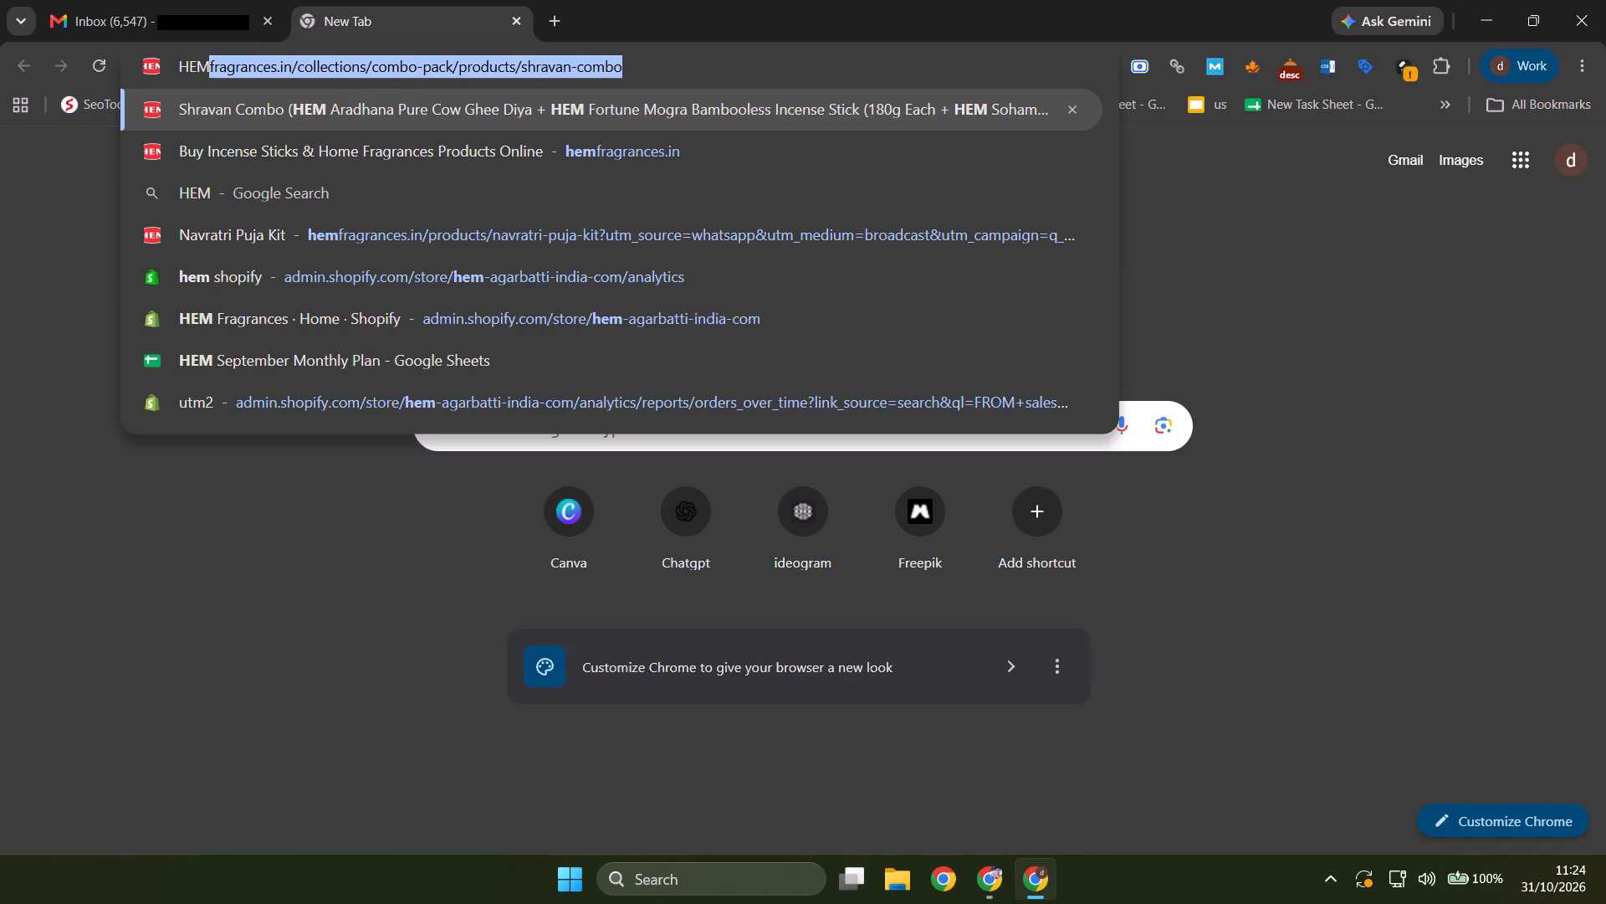
key(space)
text(Oc)
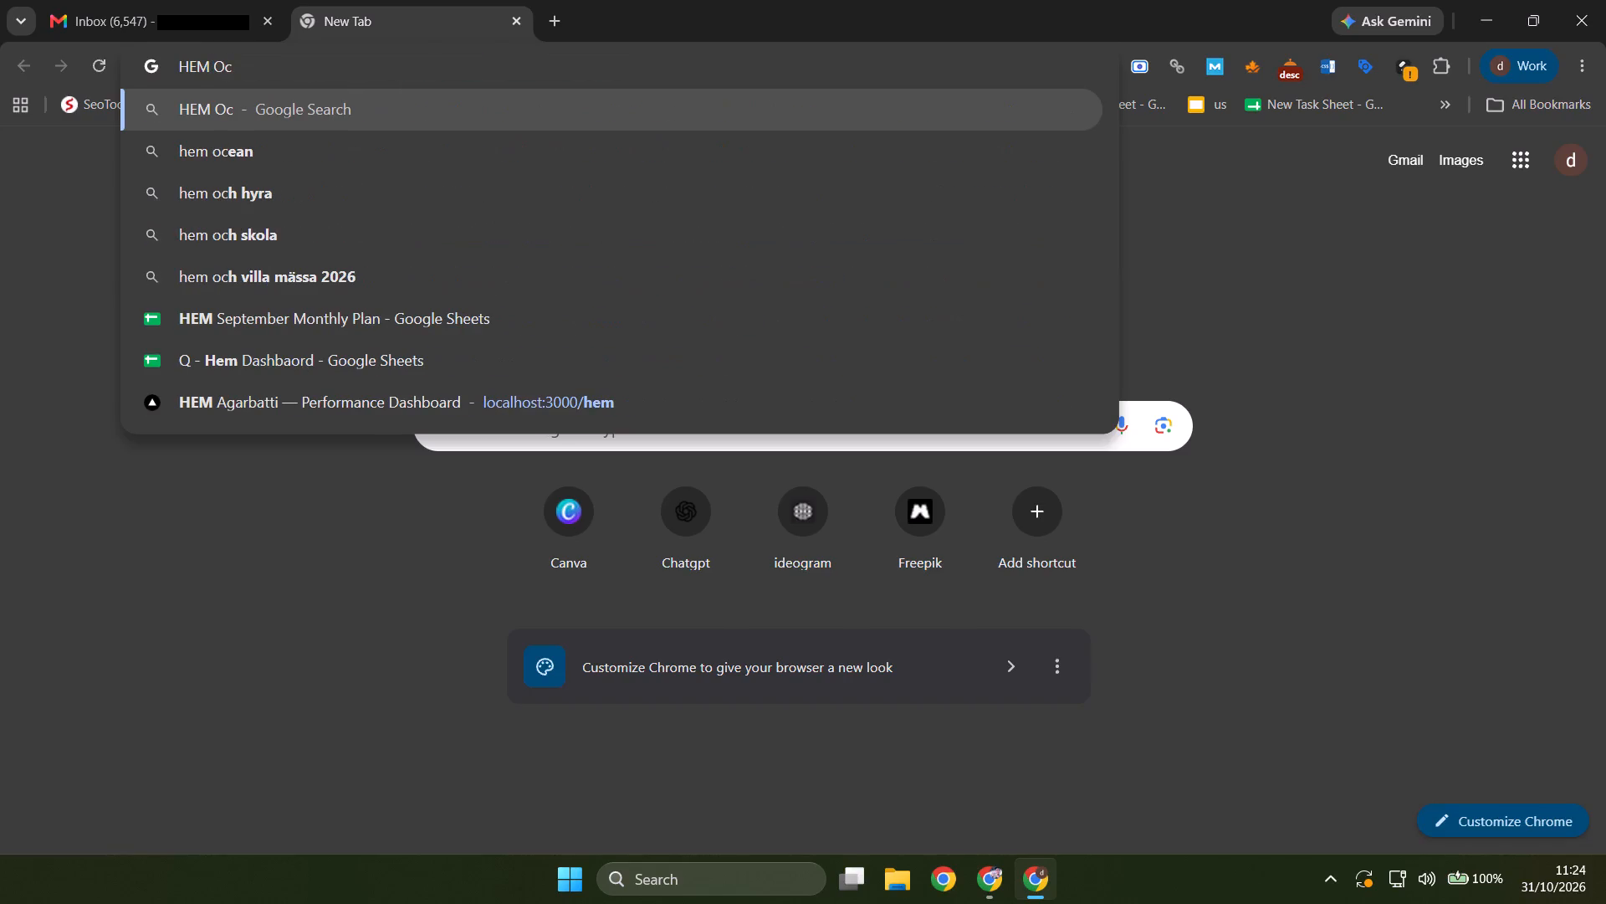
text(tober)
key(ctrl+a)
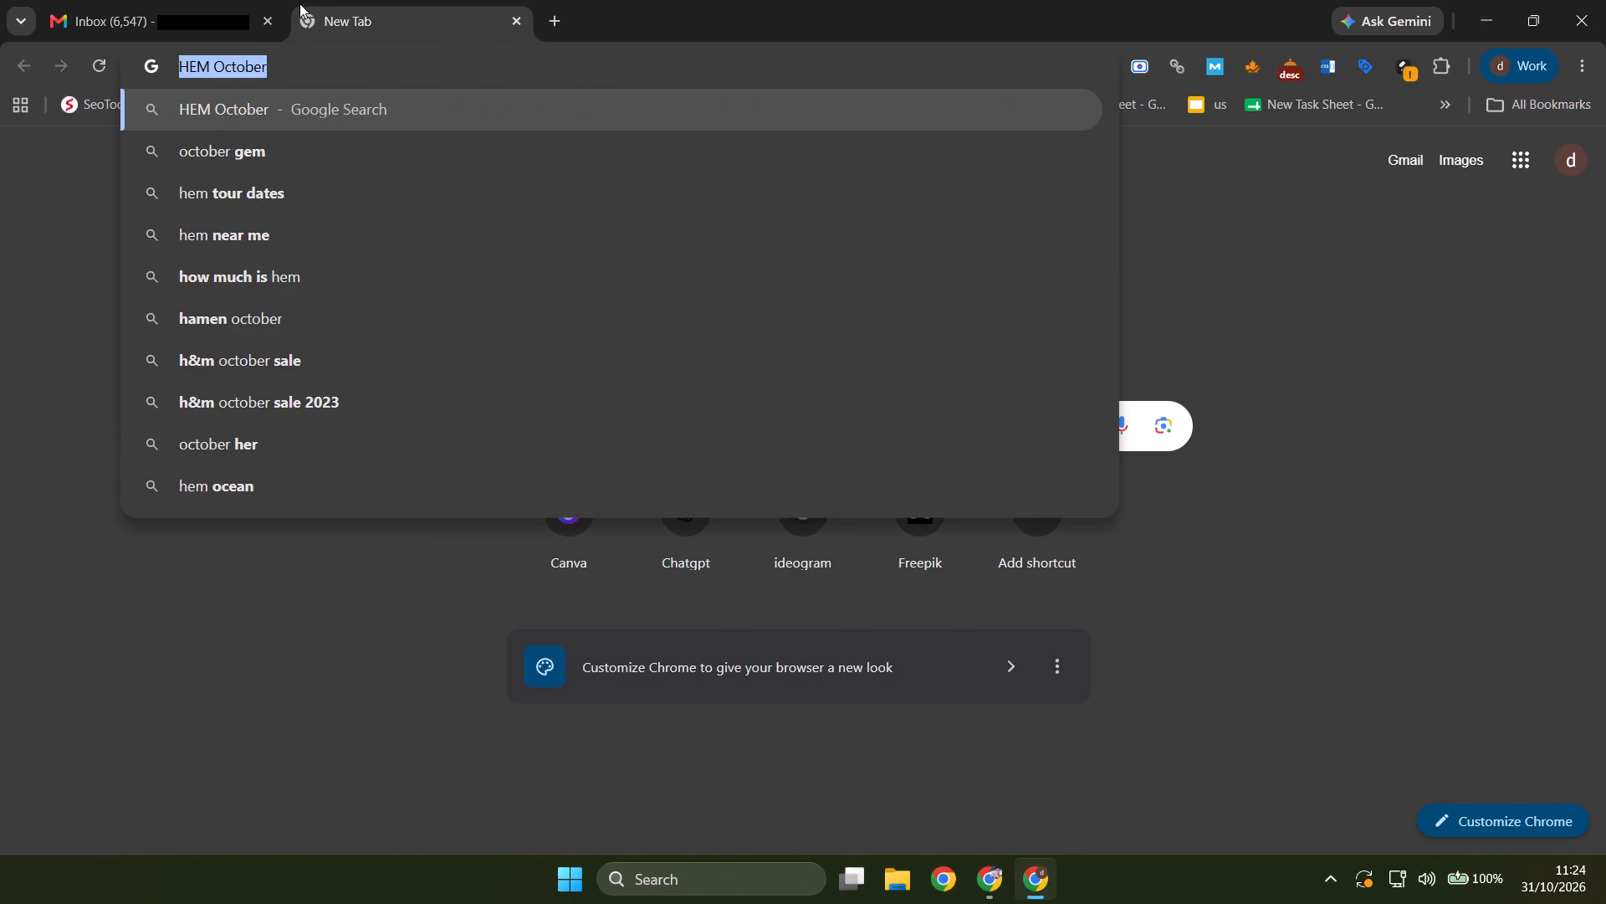
Move the "HEM October" query to a new tab in the other browser profile and look for it among the address suggestions.
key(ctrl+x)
click(997, 882)
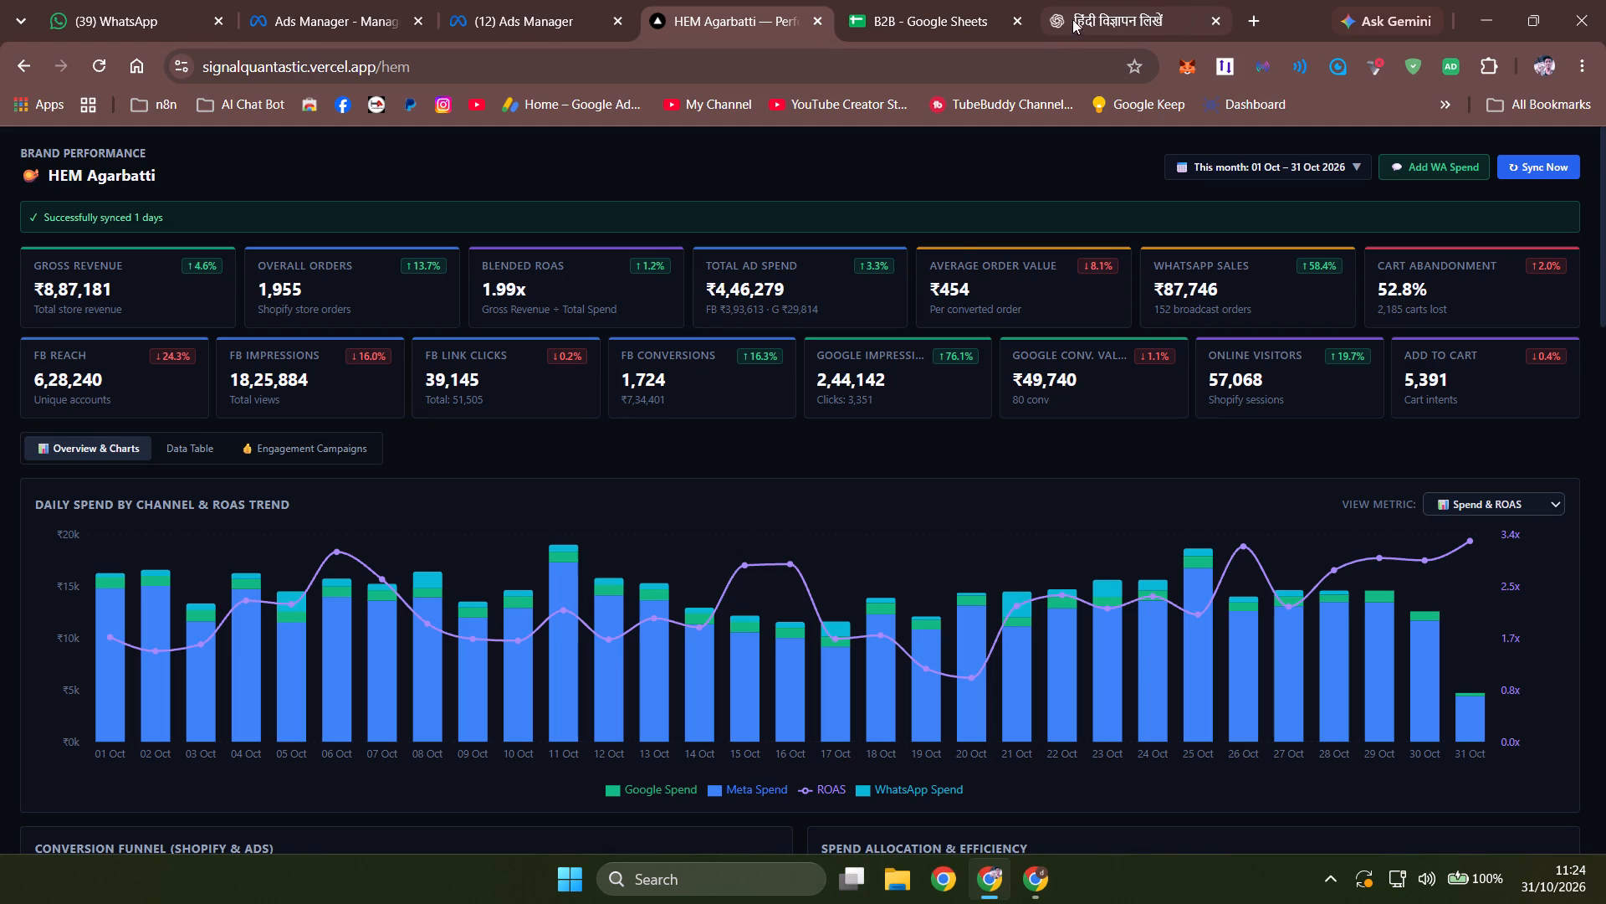
click(1255, 17)
key(ctrl+v)
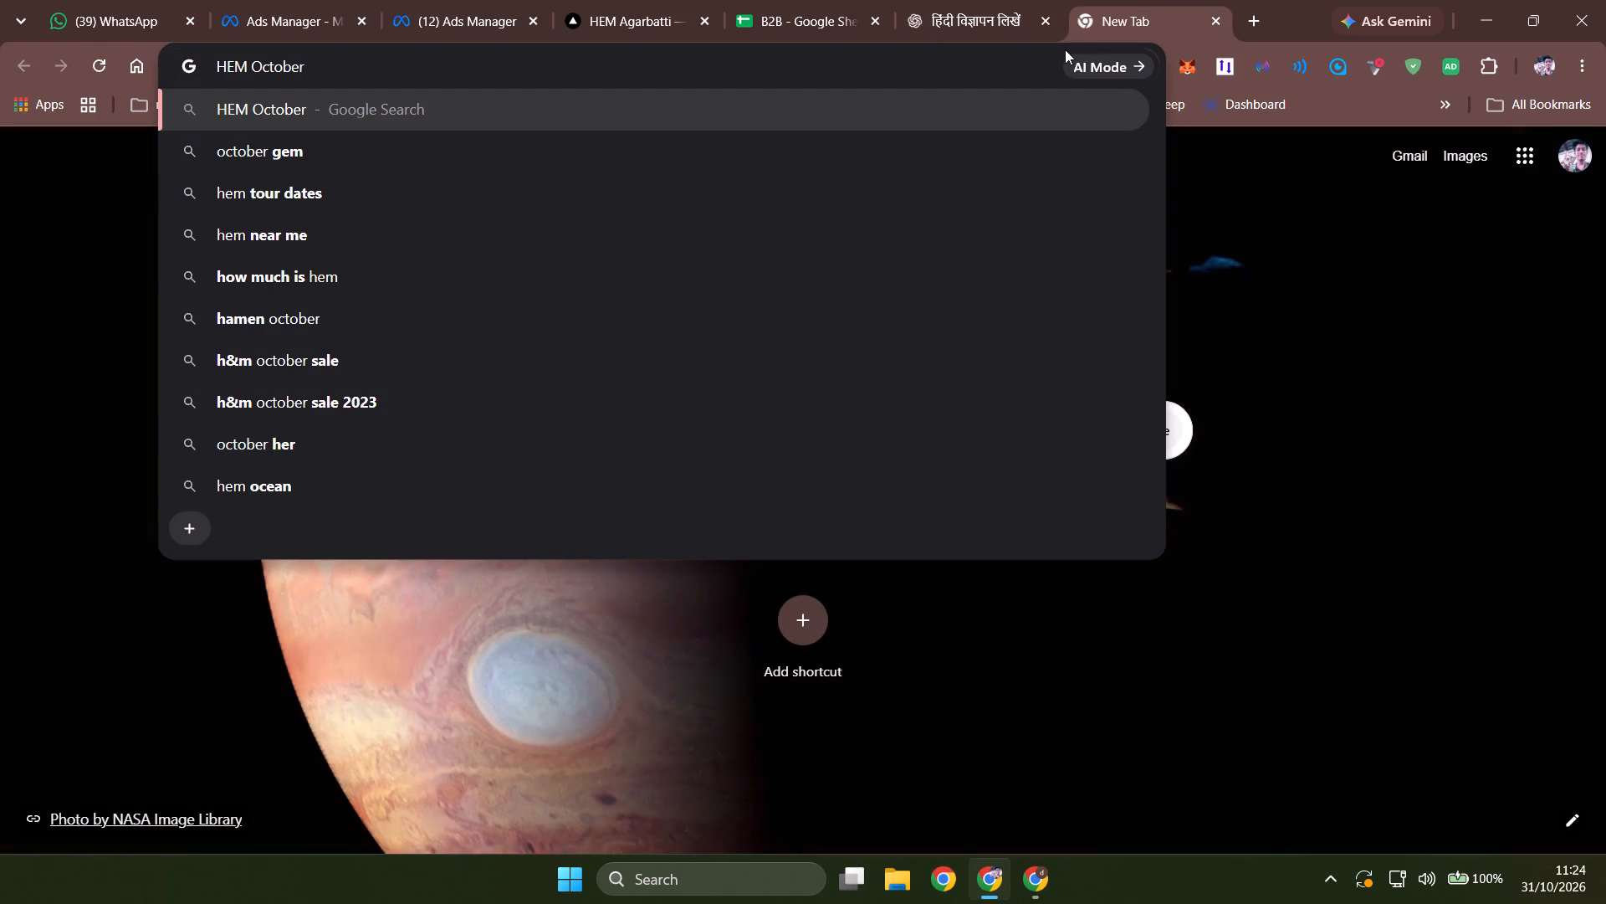
Switch back to the work browser profile's window with the empty new tab.
click(1043, 891)
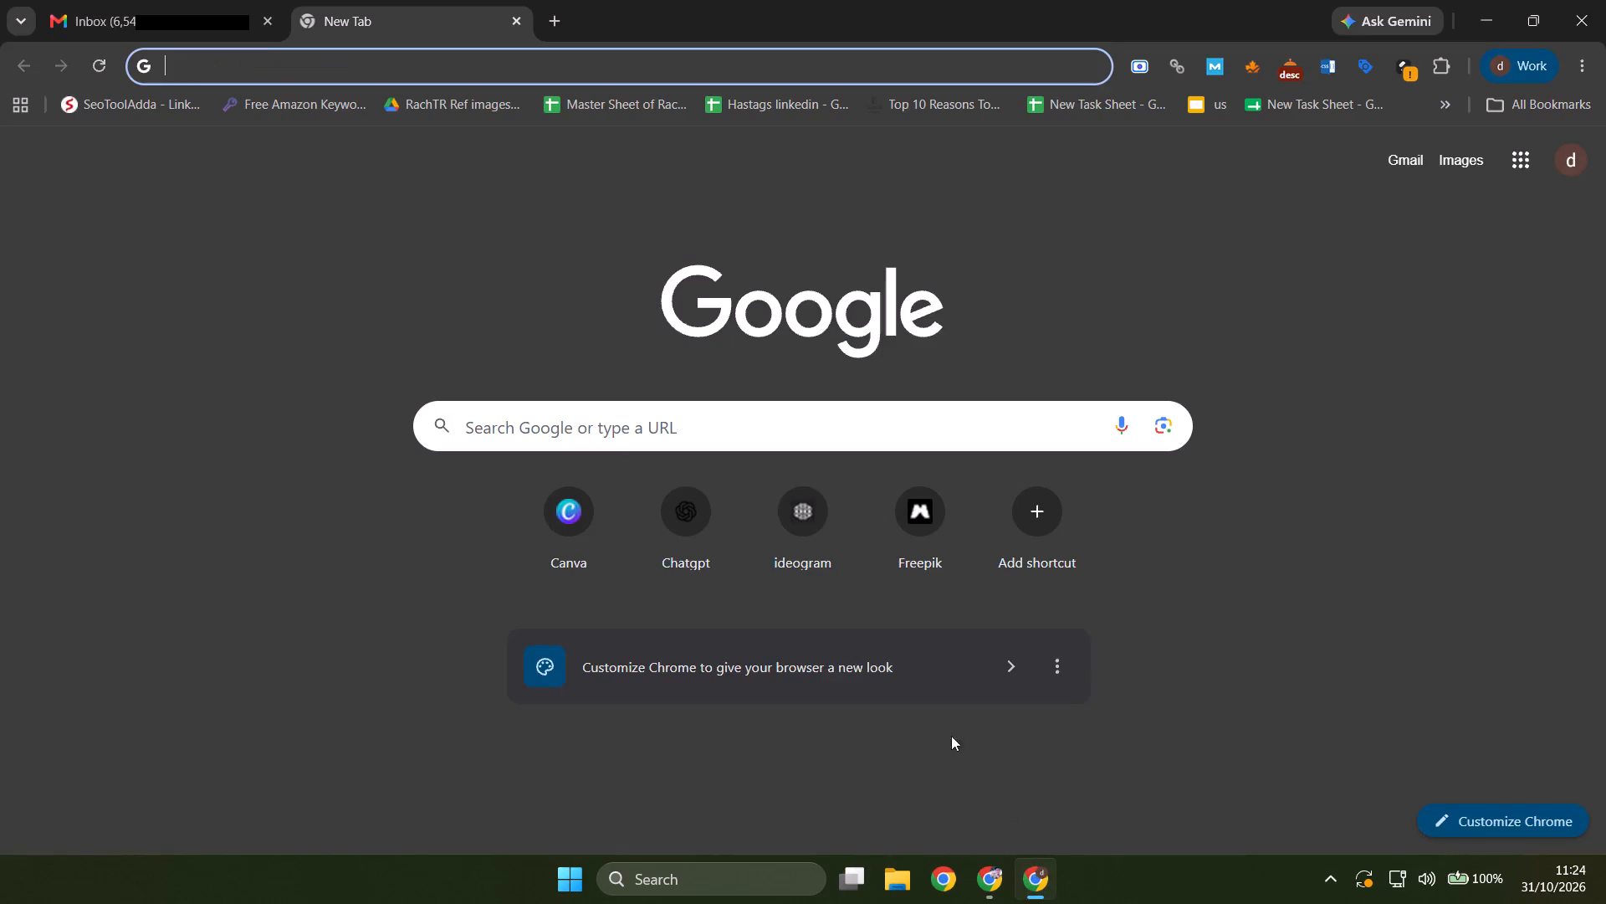
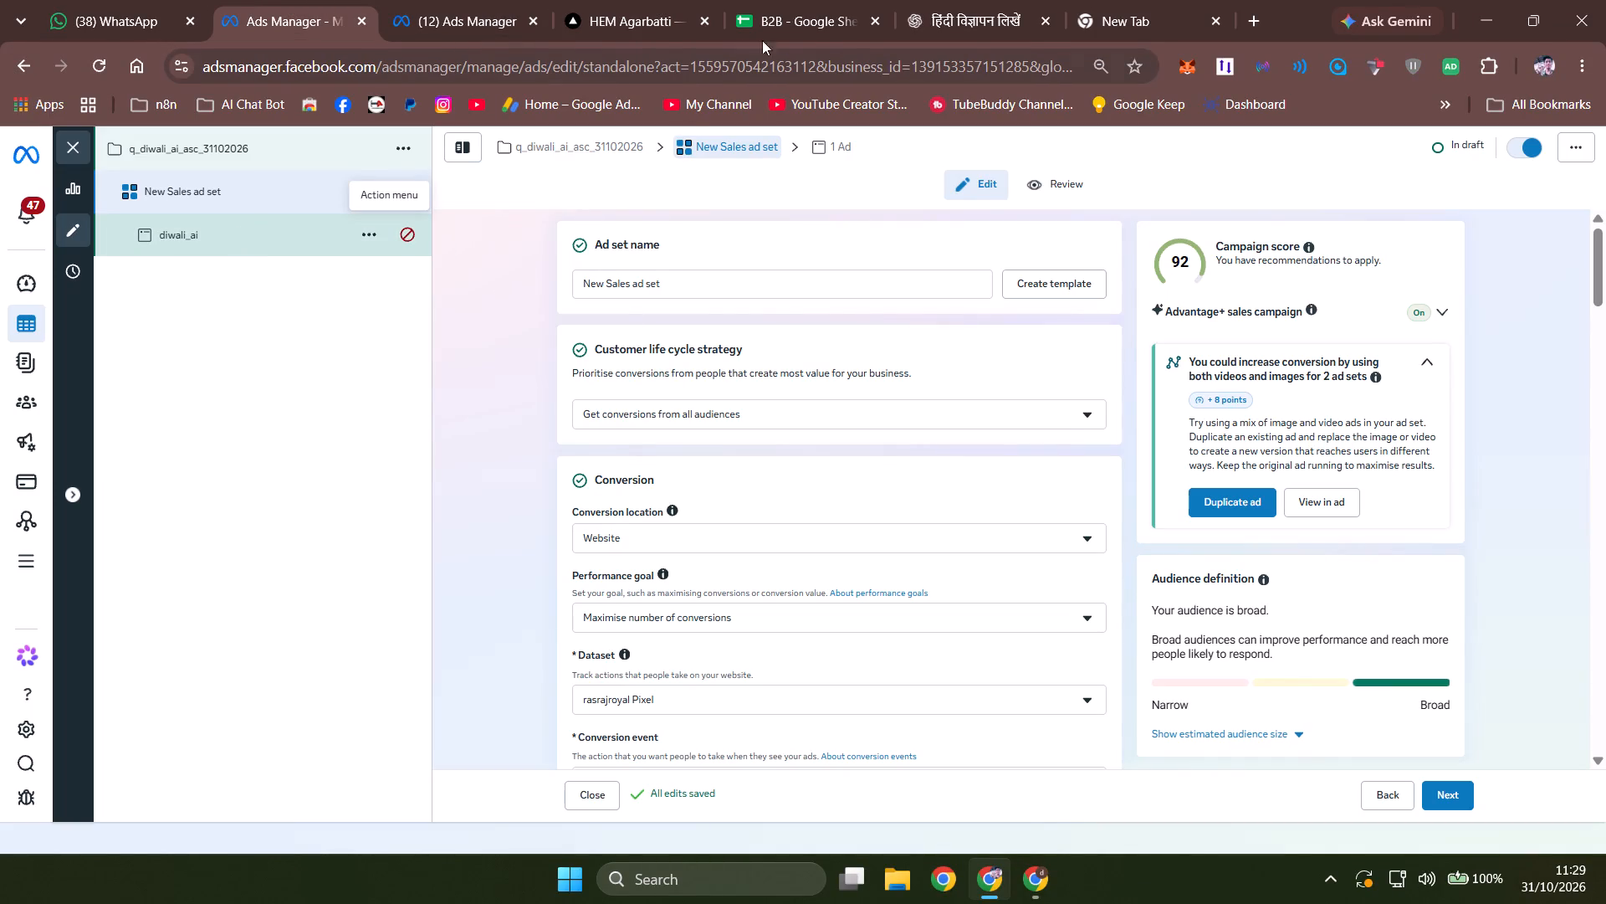
Search the web for "utm builder" in place of the B2B sheet and open Google Analytics' Campaign URL Builder.
click(979, 6)
click(811, 7)
click(675, 69)
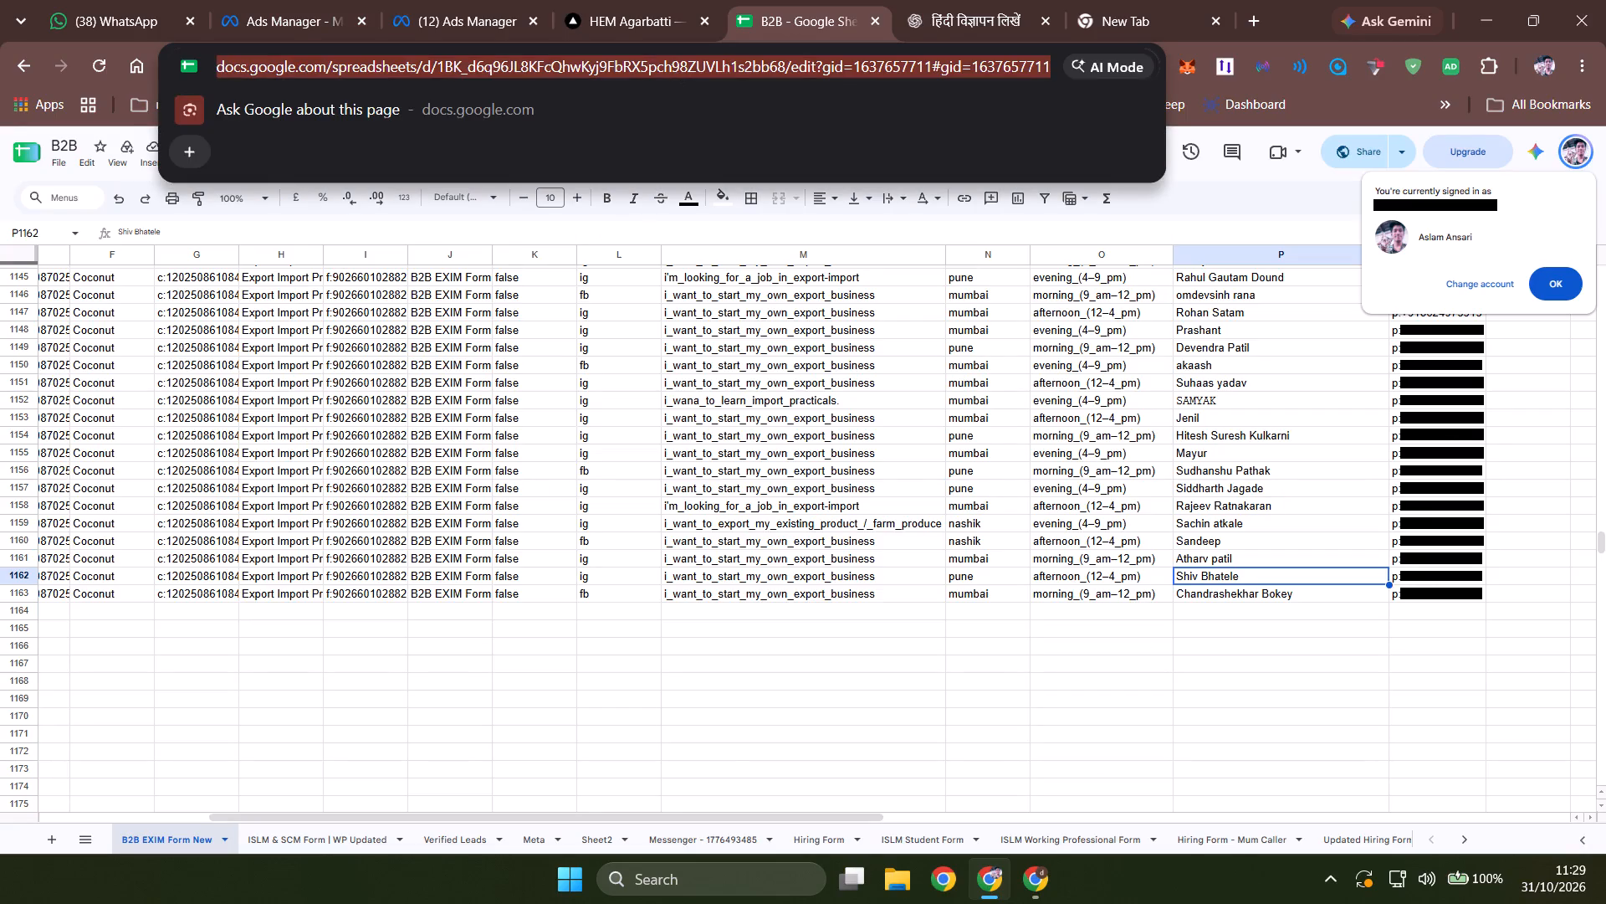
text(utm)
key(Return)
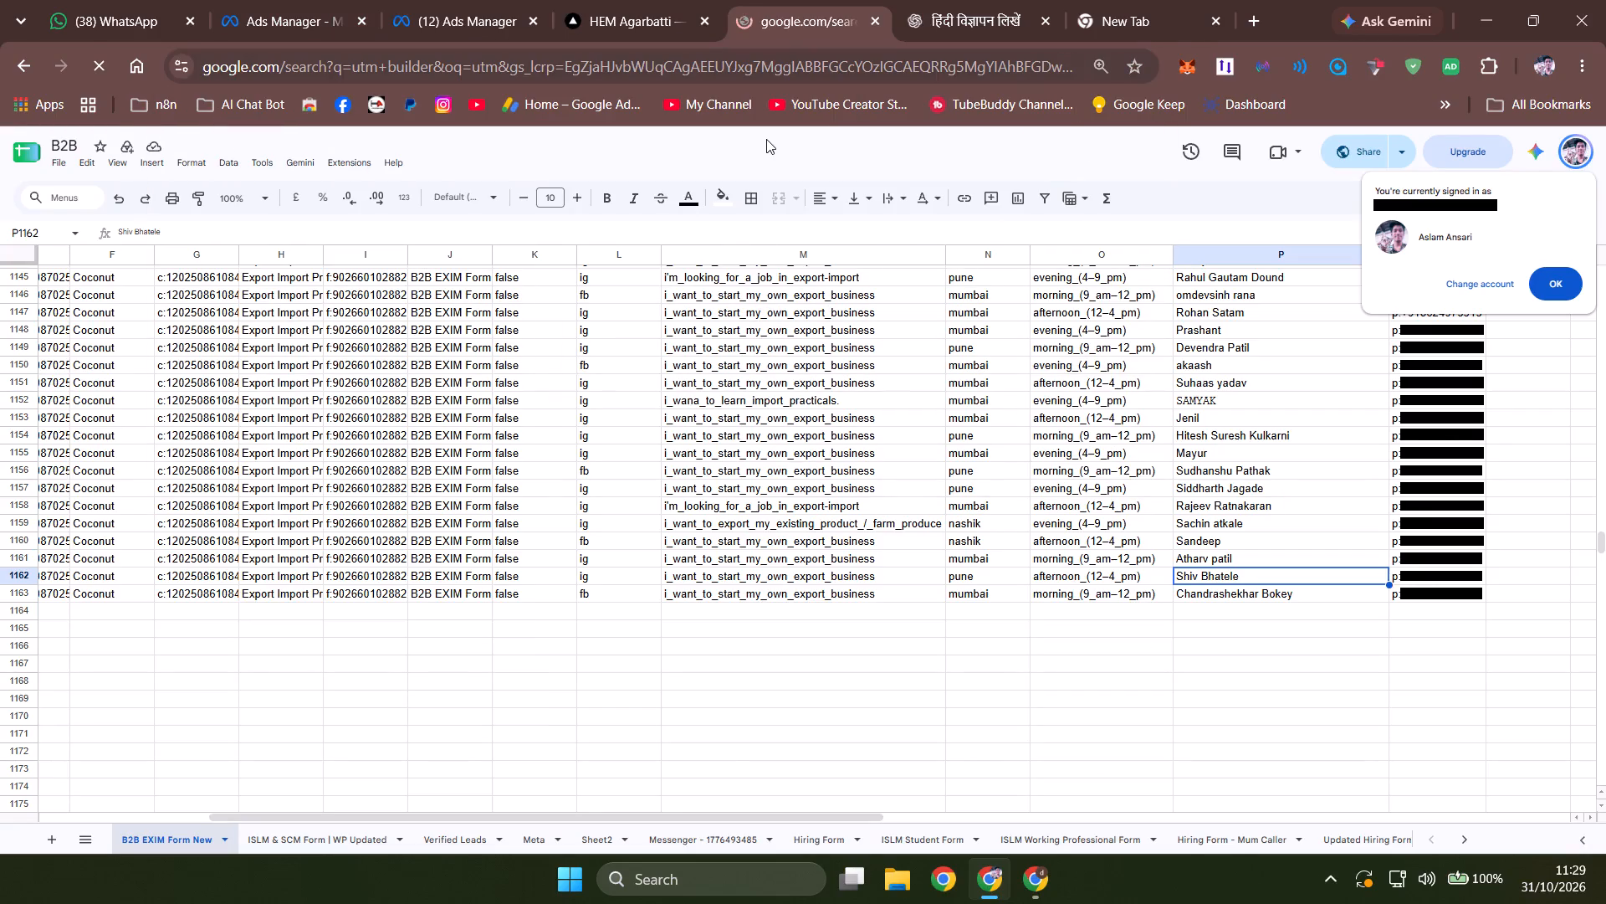
click(370, 443)
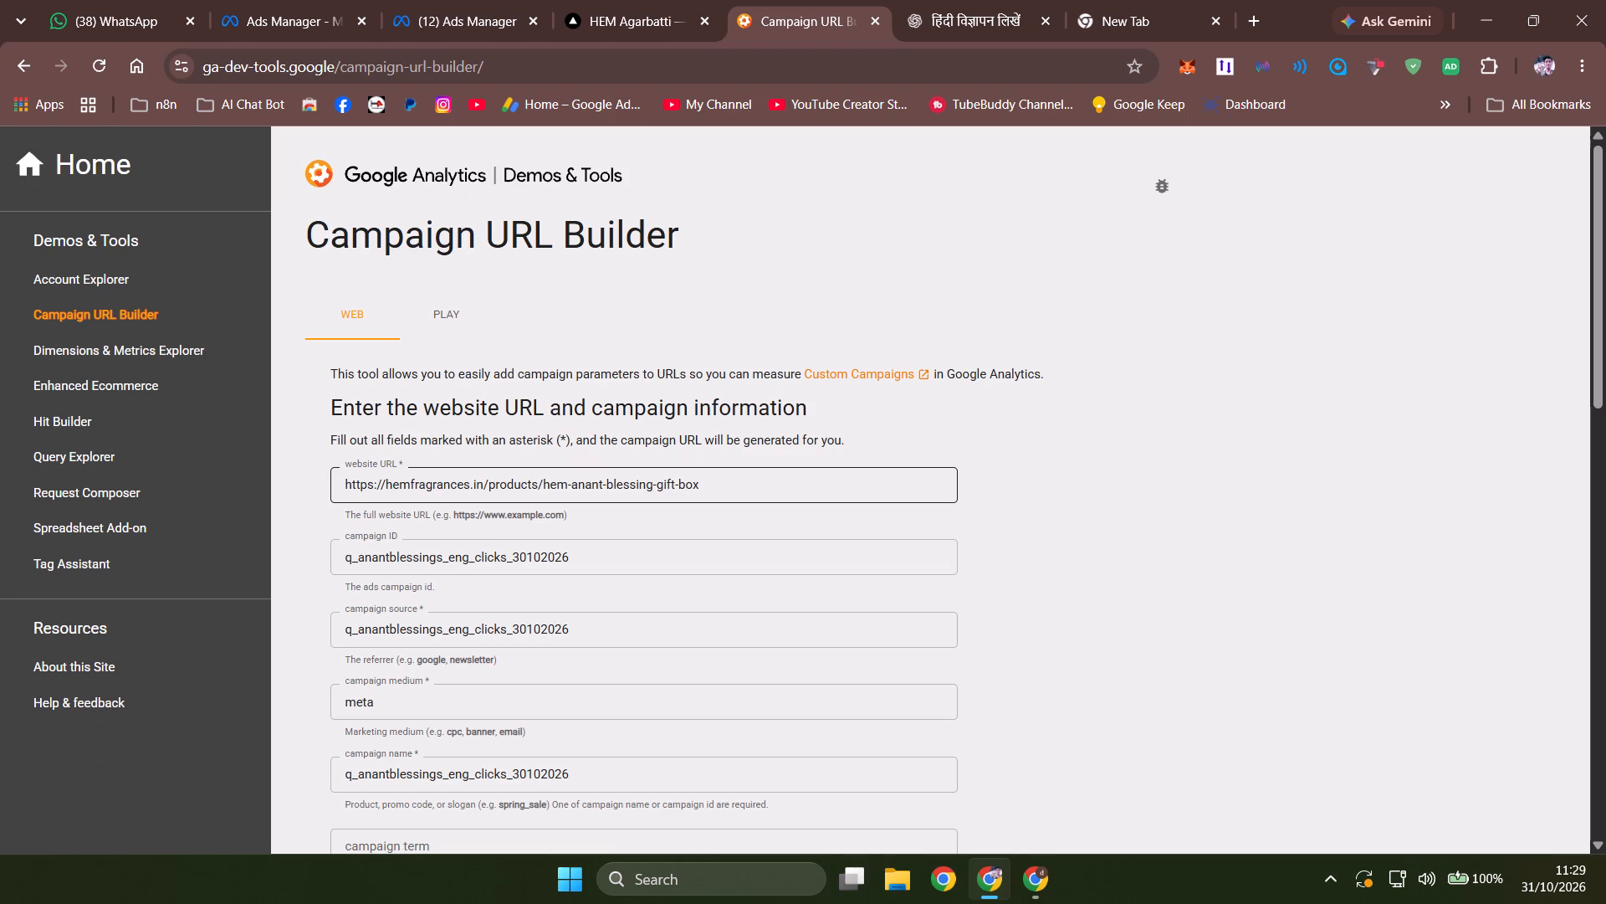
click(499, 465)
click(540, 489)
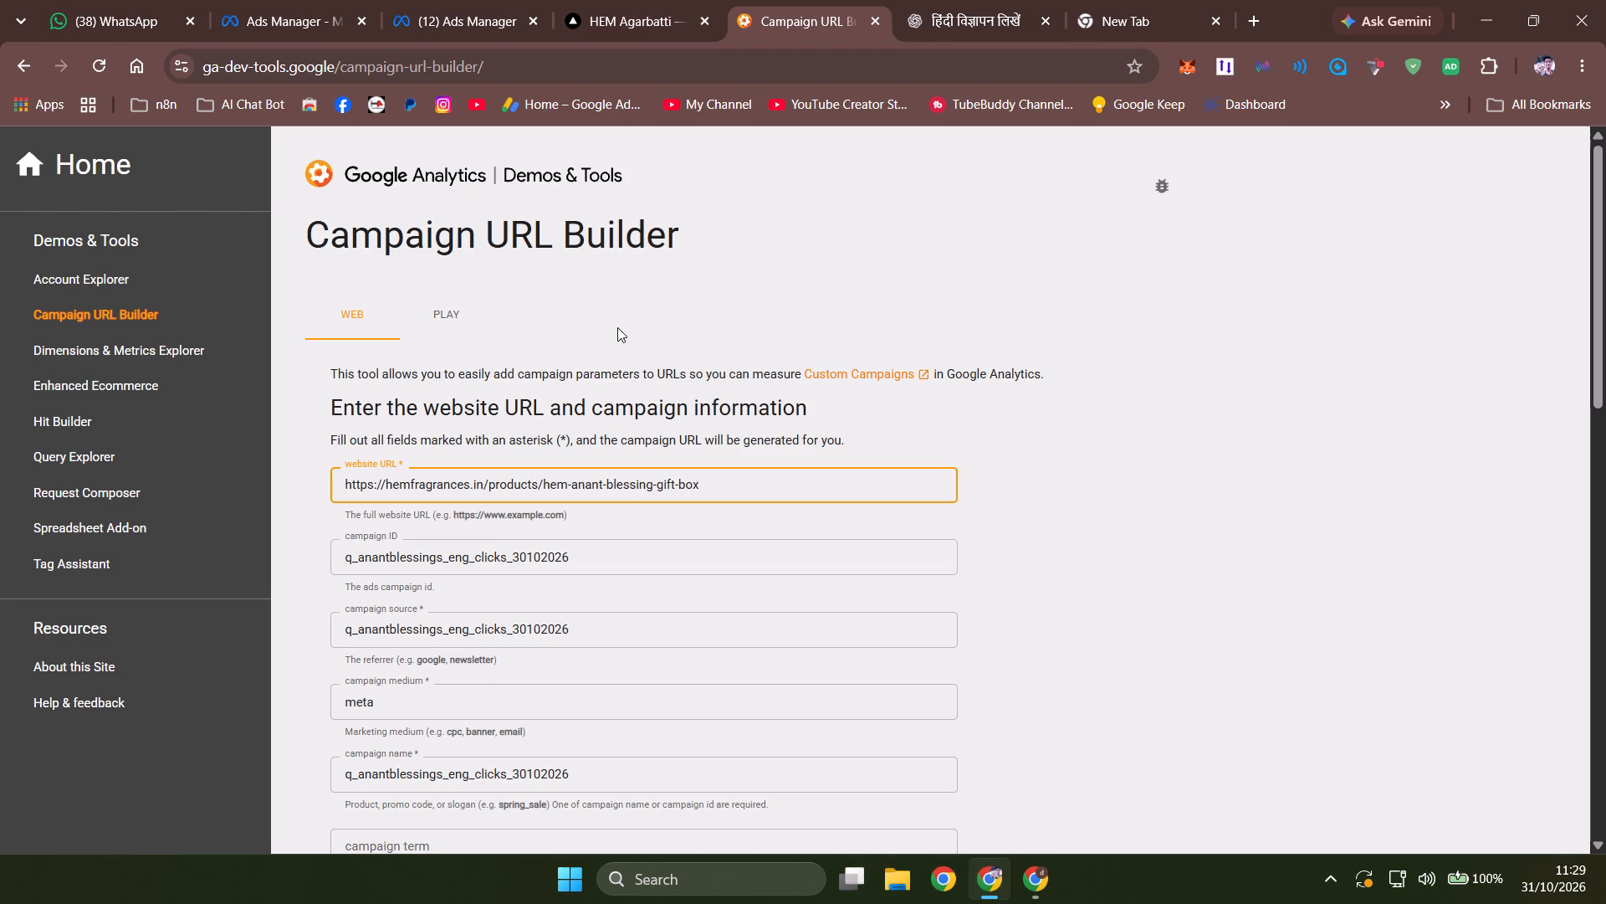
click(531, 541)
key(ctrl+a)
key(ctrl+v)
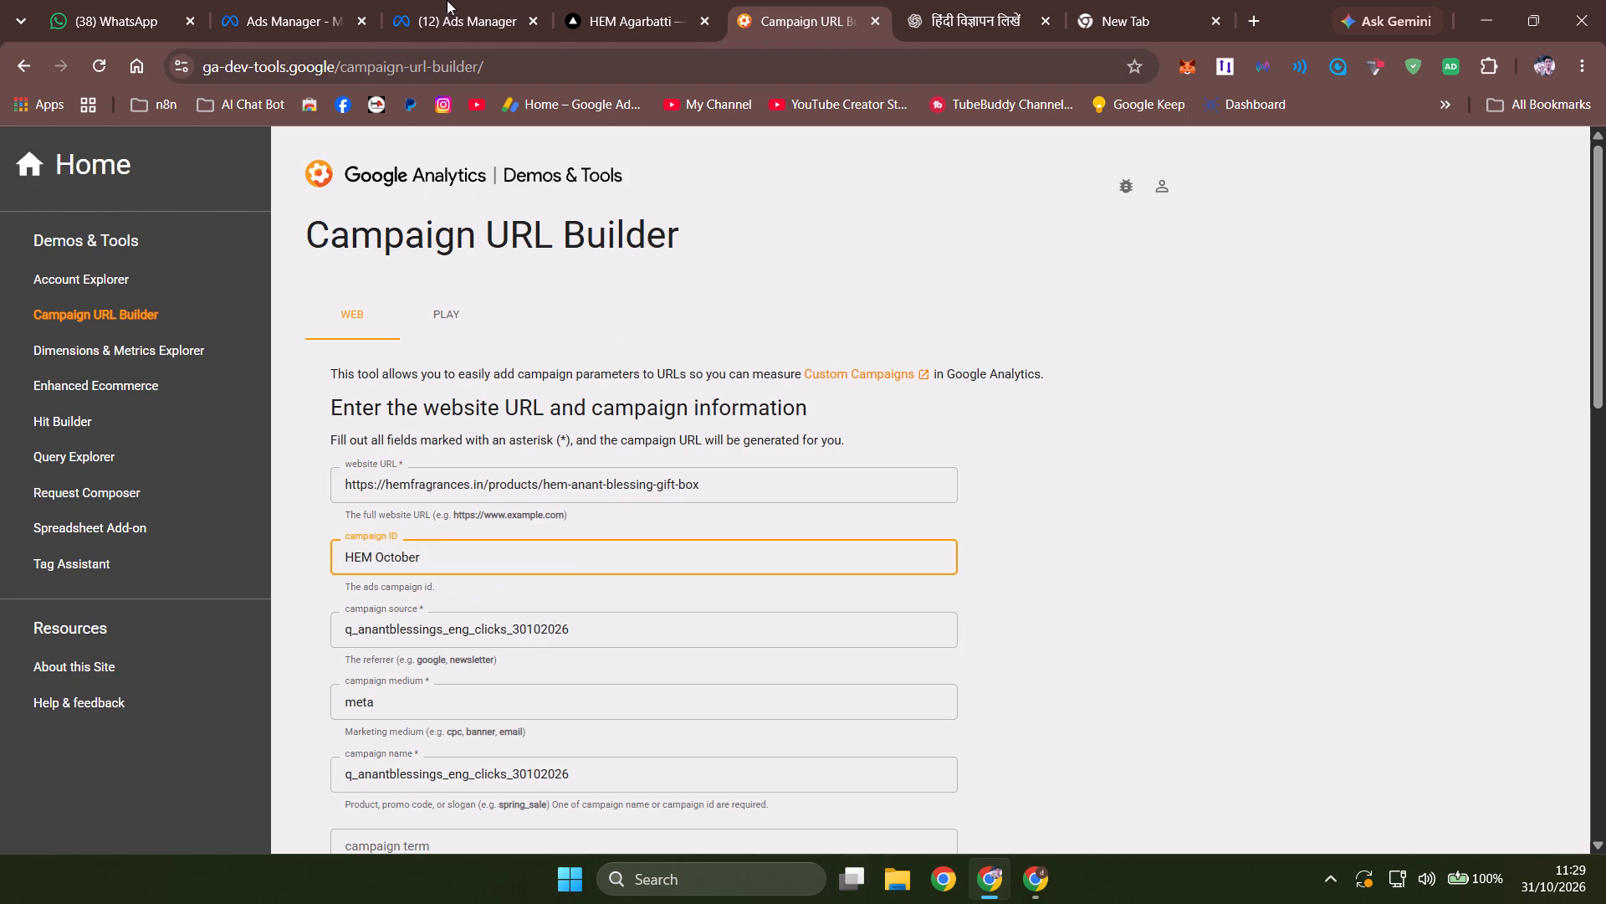
Close the second Ads Manager tab, keeping the one that holds the diwali_ai ad draft.
click(455, 0)
click(345, 0)
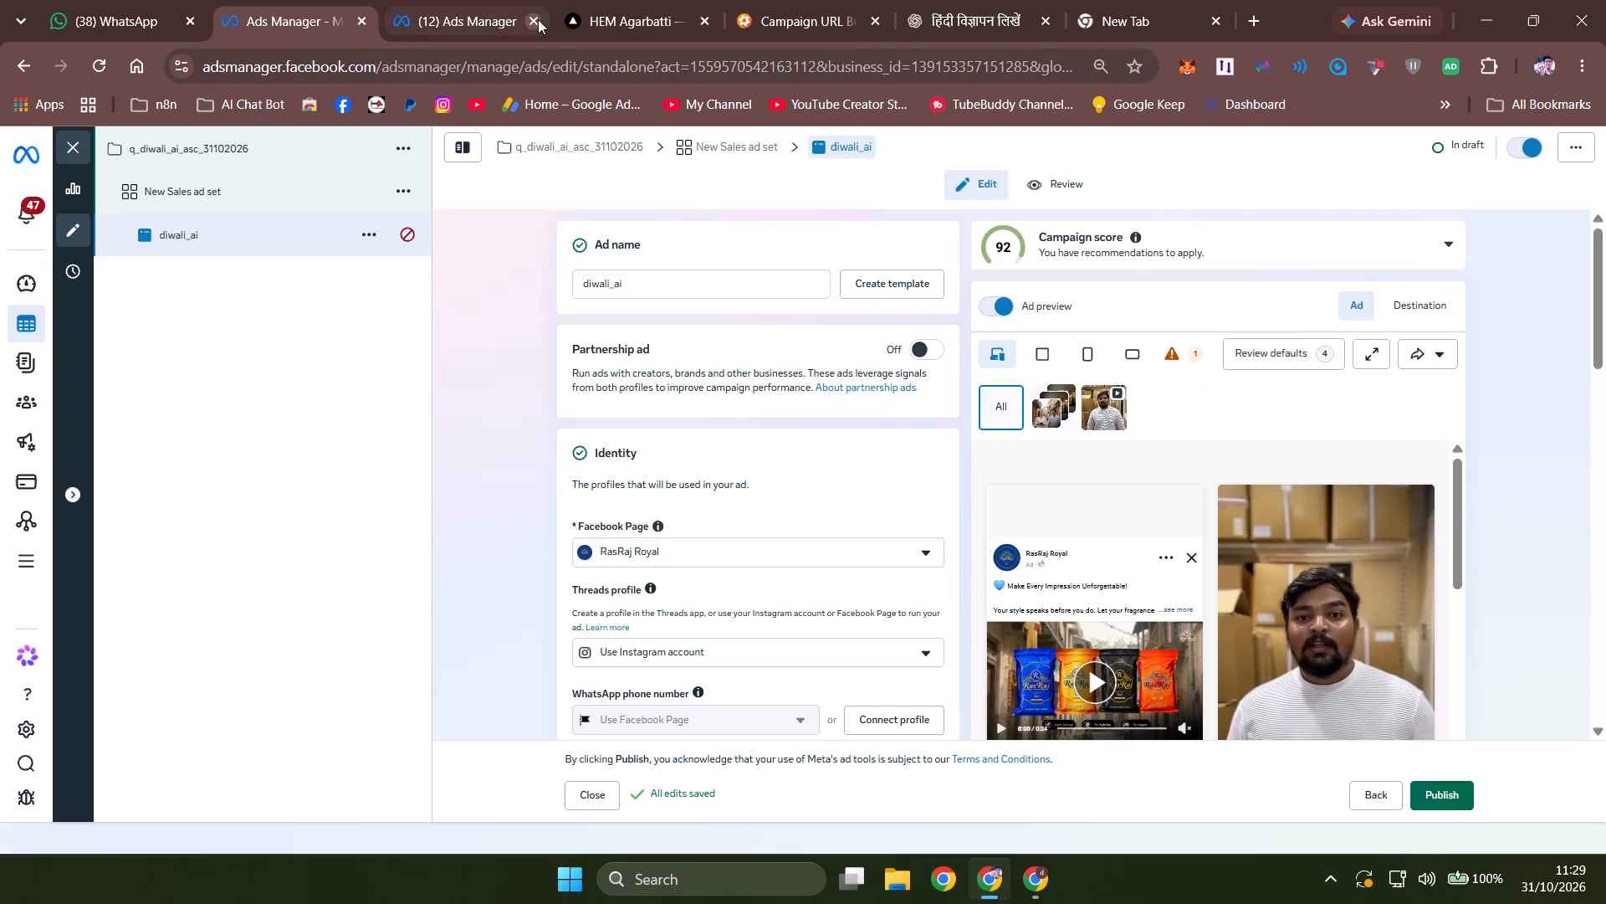
click(536, 21)
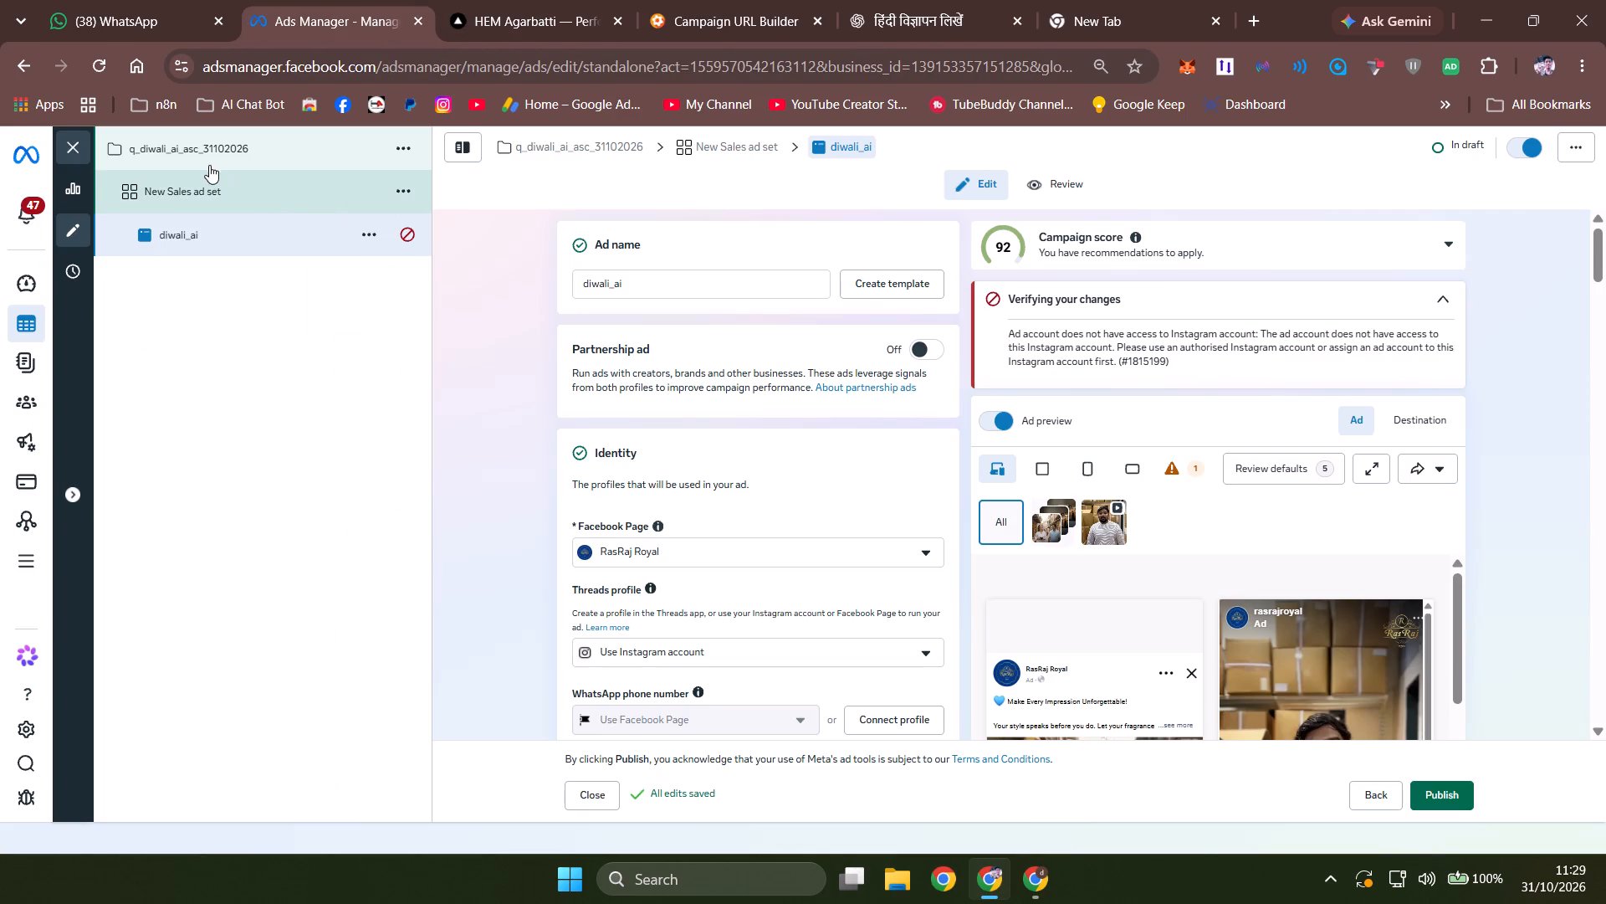
Copy the campaign name q_diwali_ai_asc_31102026 from the draft campaign in Ads Manager.
double_click(204, 154)
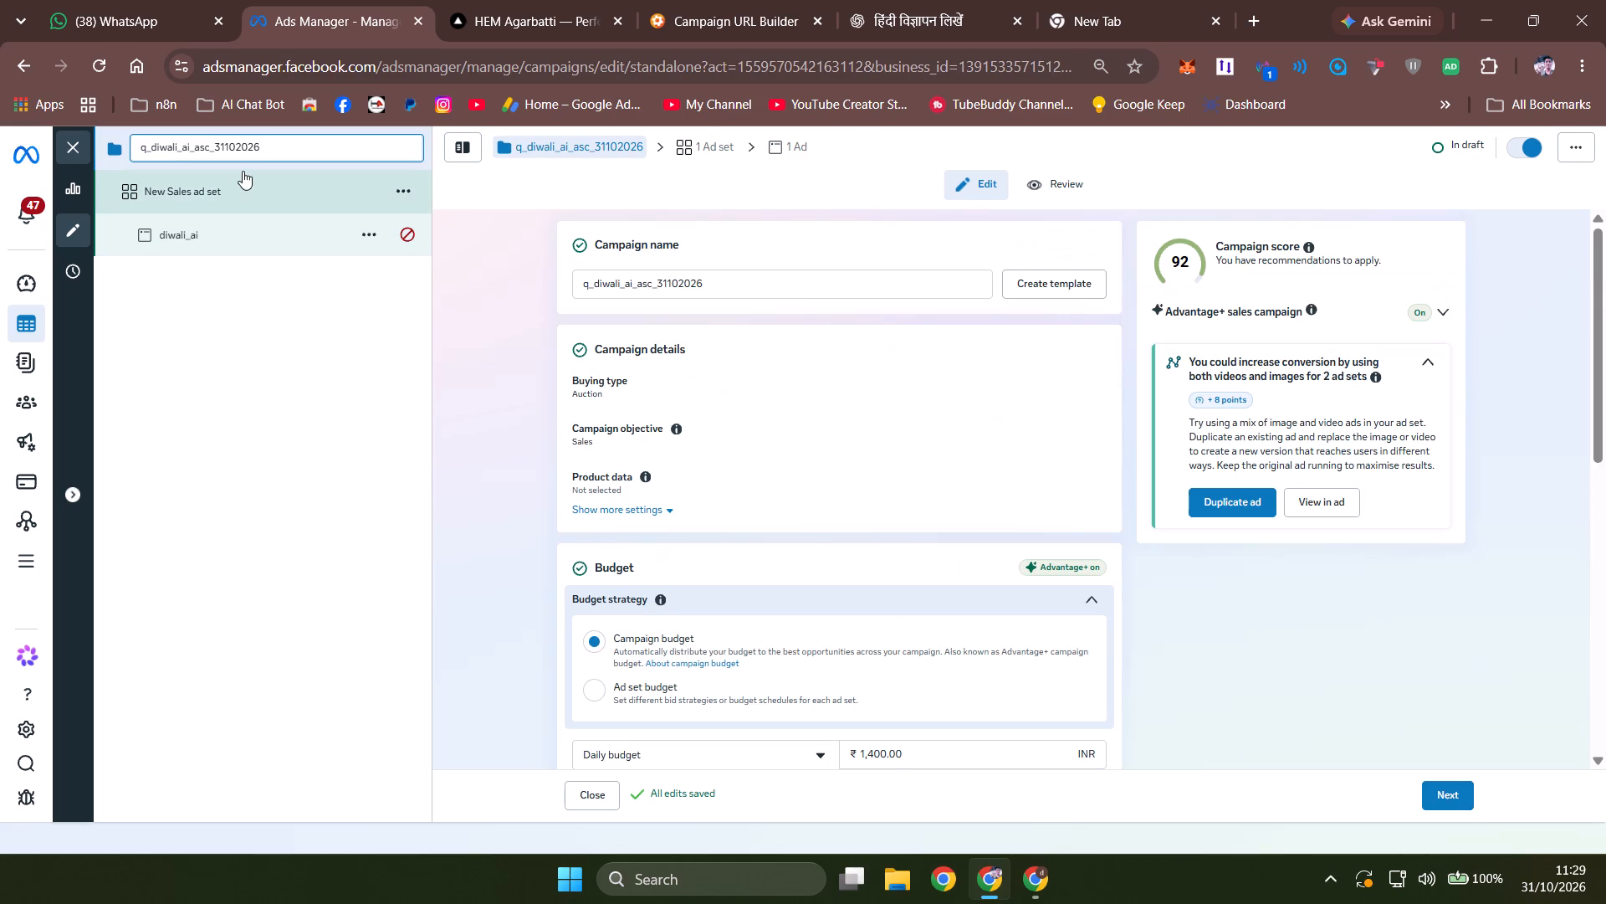
key(ctrl+a)
key(ctrl+c)
key(ctrl+c)
key(ctrl+c)
click(253, 245)
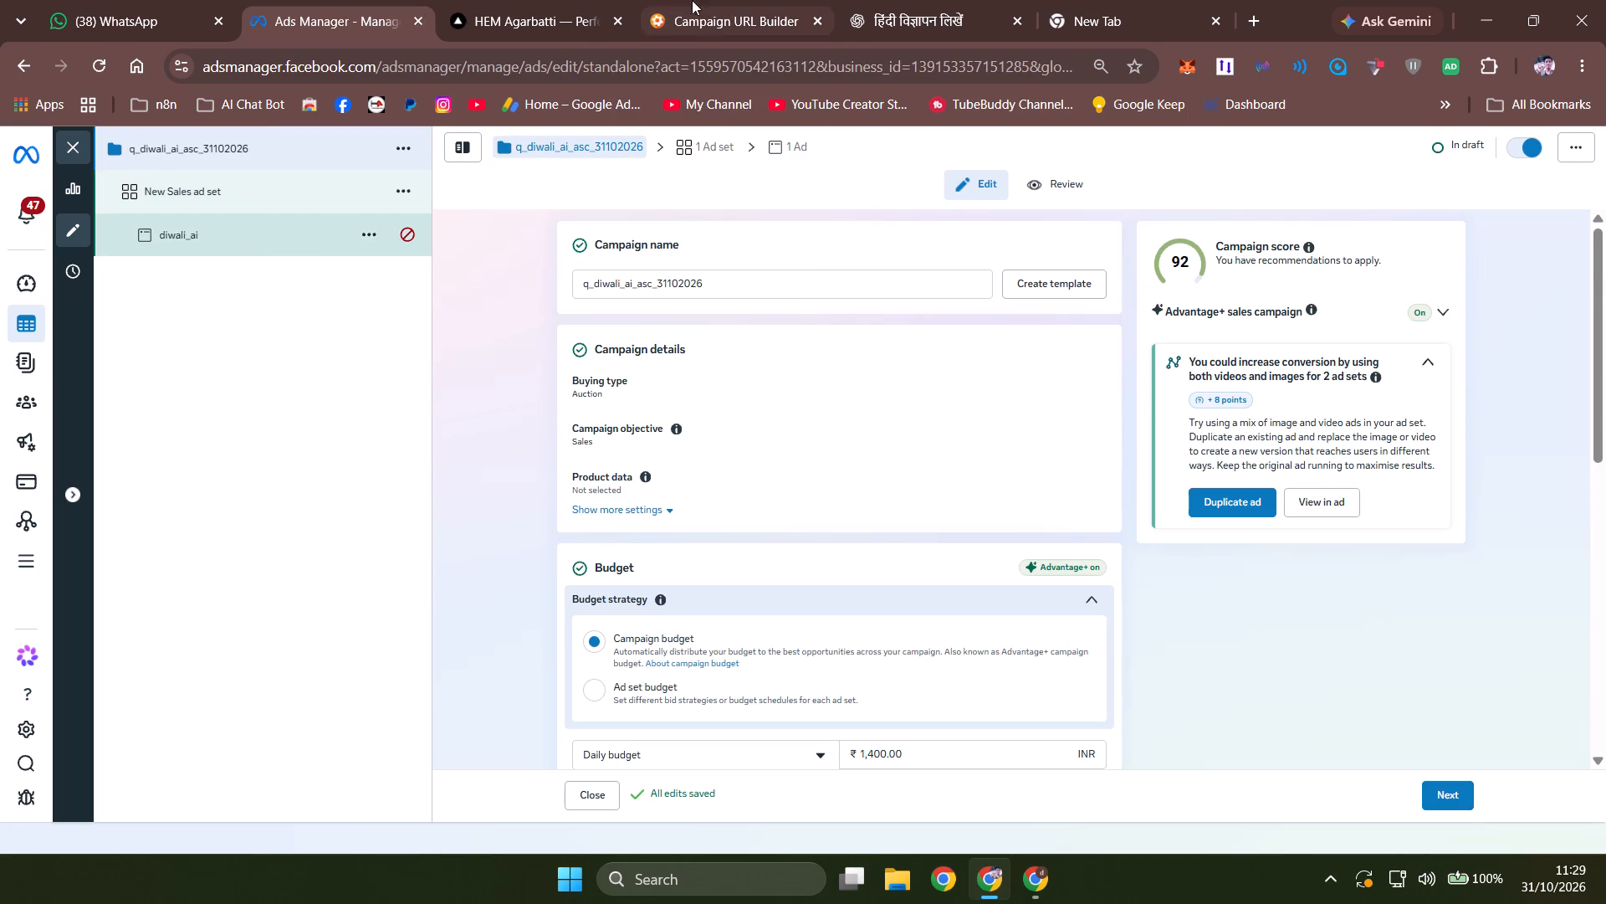
Set the campaign ID, campaign source and campaign name in the Campaign URL Builder to q_diwali_ai_asc_31102026.
click(692, 0)
key(ctrl+a)
key(ctrl+v)
click(518, 635)
key(ctrl+a)
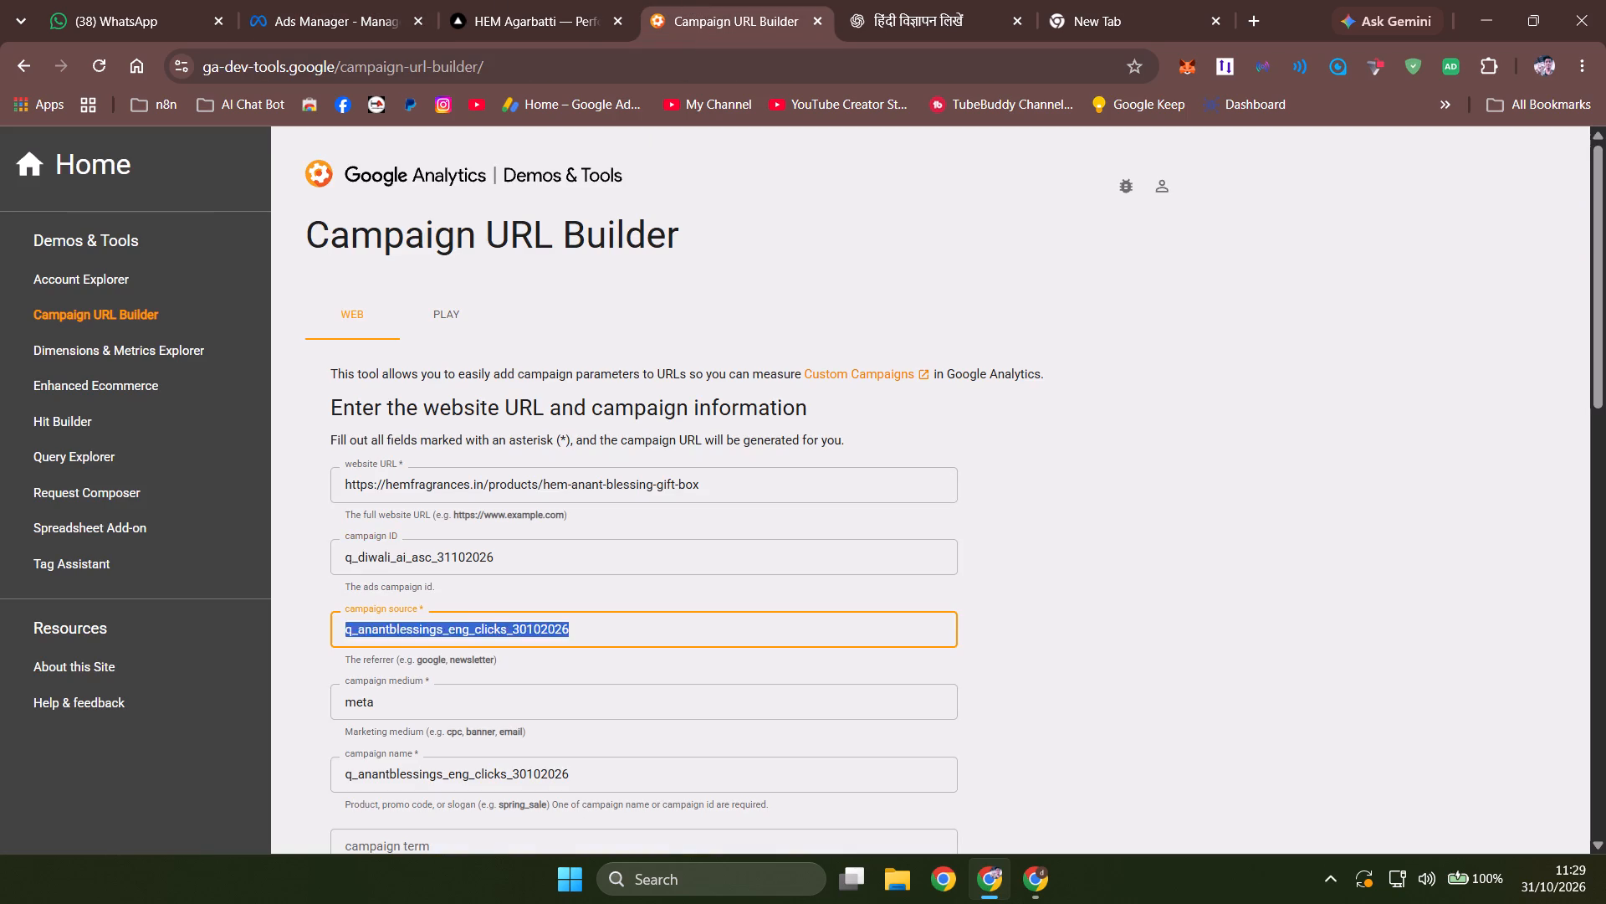
key(ctrl+v)
click(500, 766)
key(ctrl+a)
key(ctrl+v)
scroll(528, 727, down, 3)
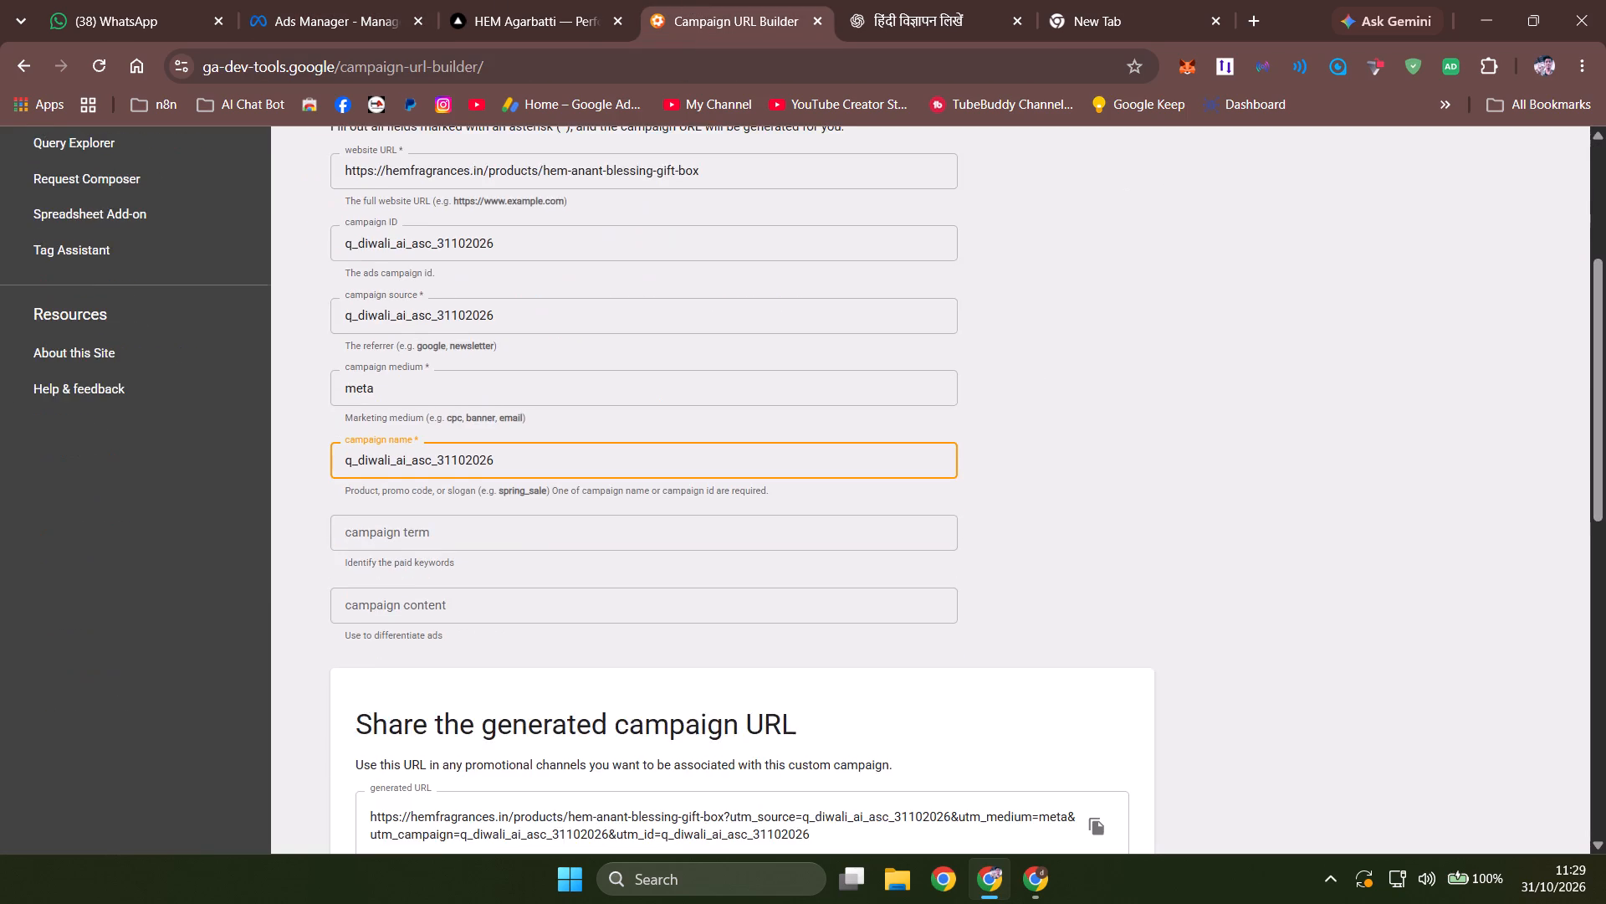
scroll(550, 595, up, 3)
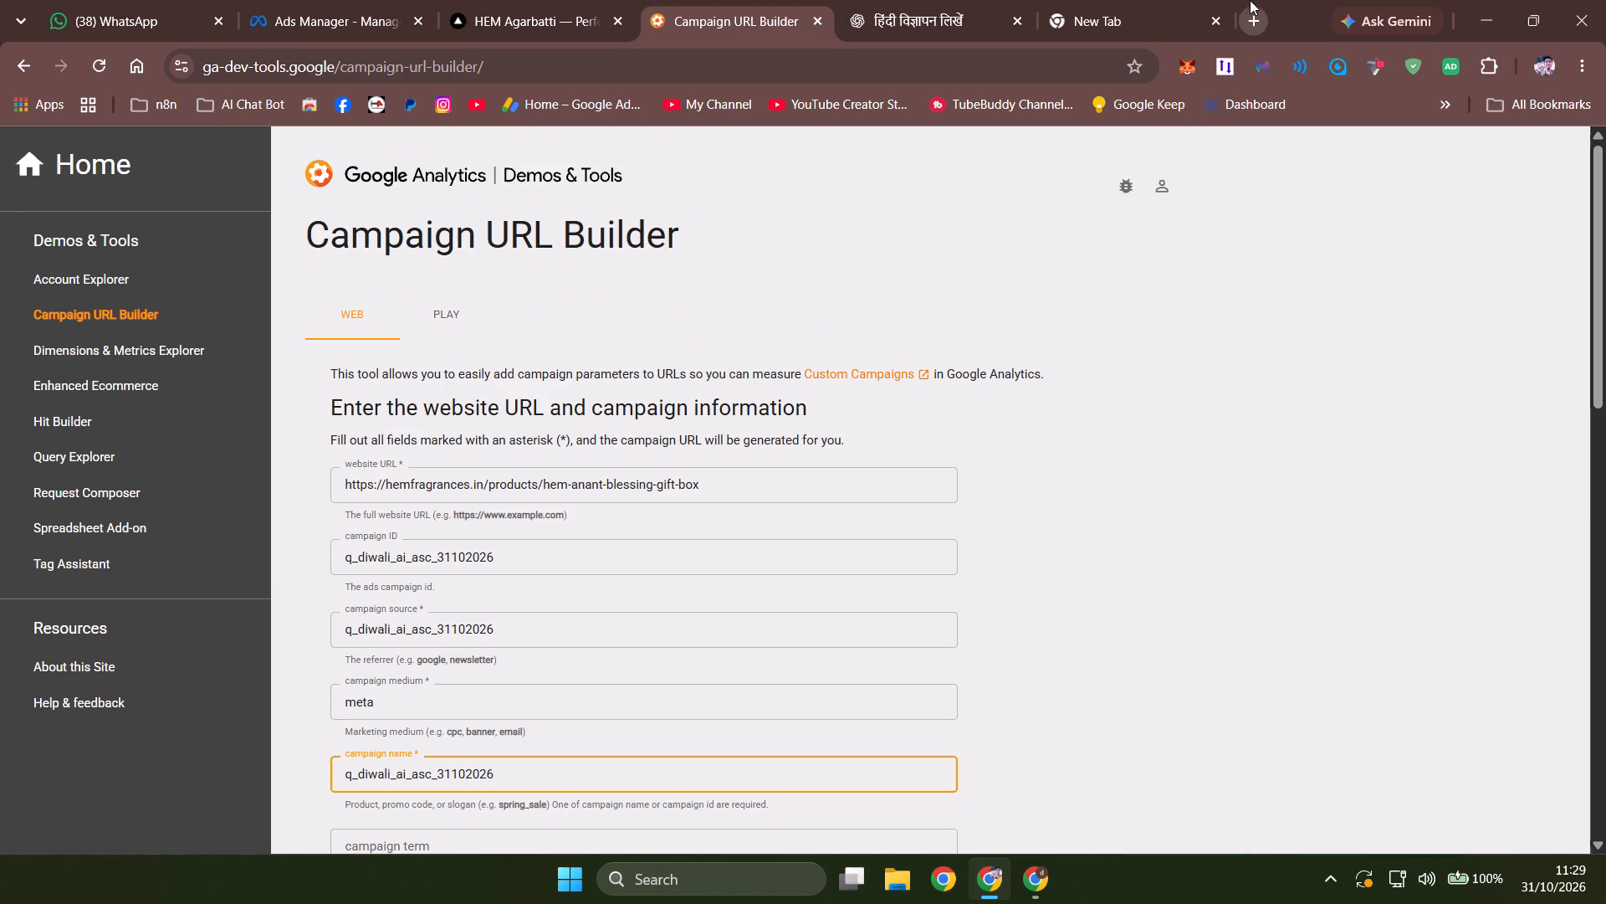
click(1154, 0)
scroll(1154, 0, up, 1)
click(906, 60)
key(ctrl+a)
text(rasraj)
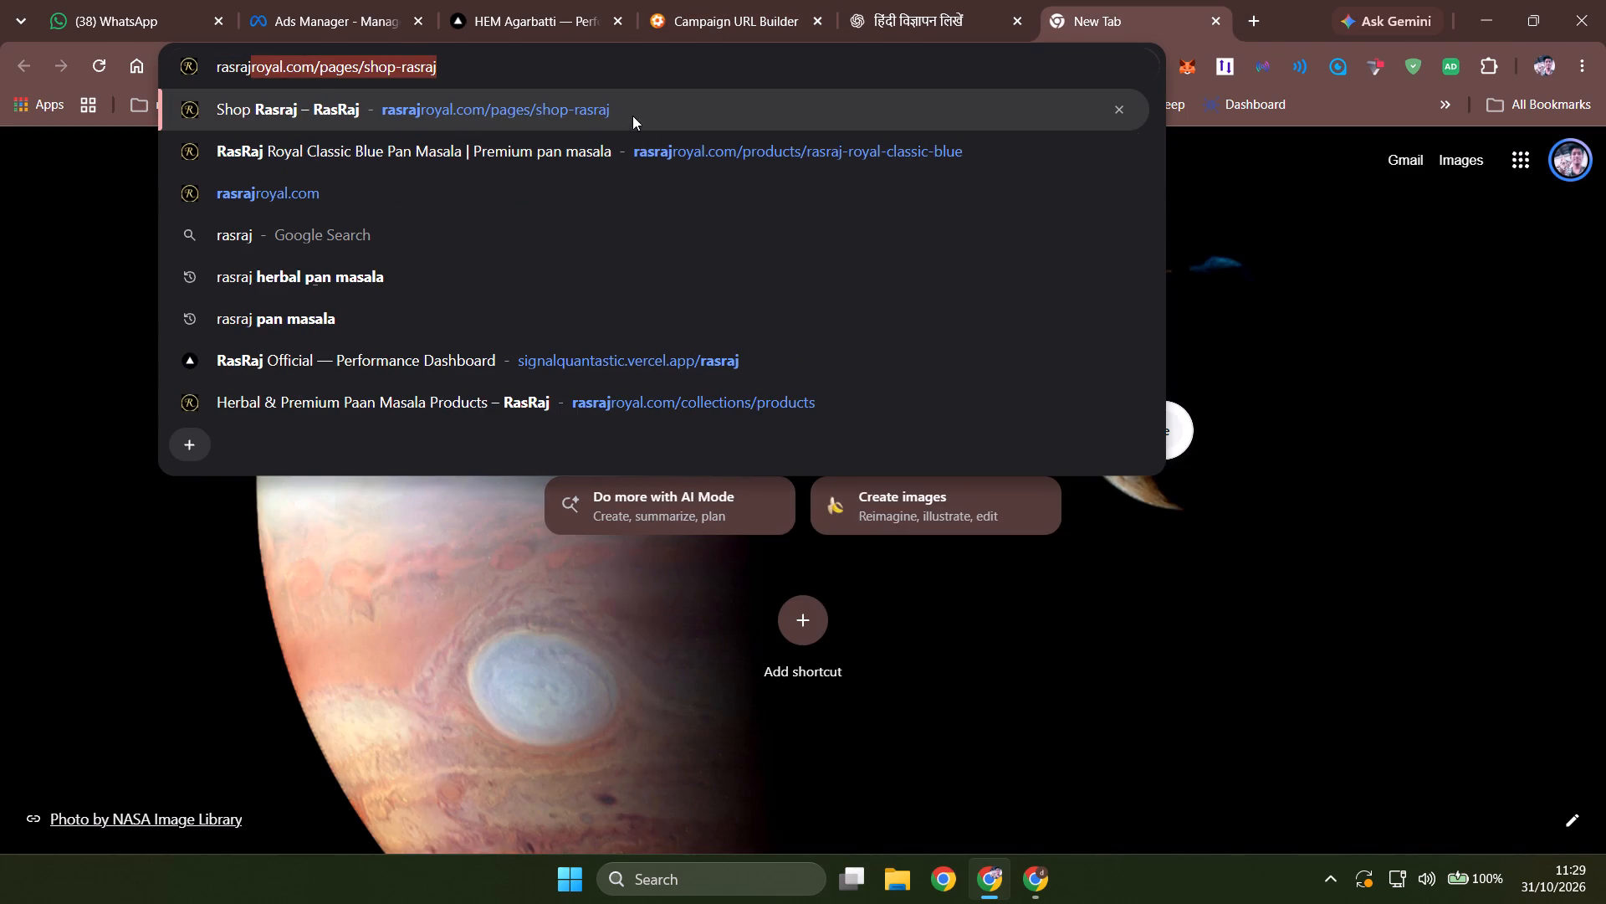
click(565, 62)
key(ctrl+a)
key(ctrl+c)
click(671, 5)
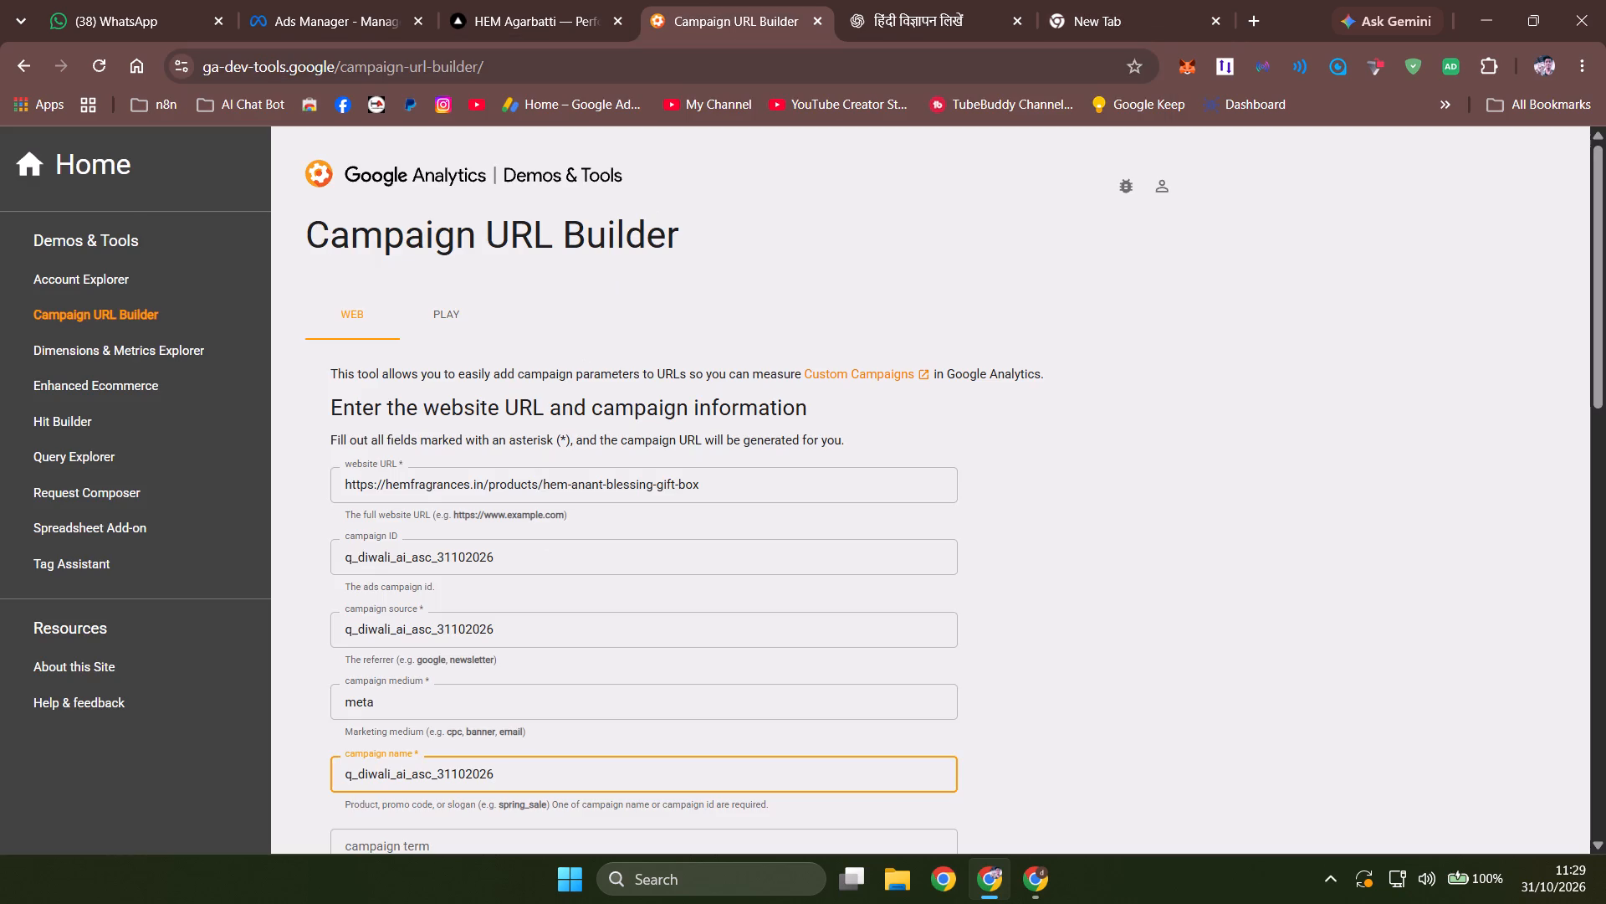
click(562, 480)
key(ctrl+a)
key(ctrl+v)
Copy the generated campaign URL from the Campaign URL Builder.
scroll(621, 593, down, 2)
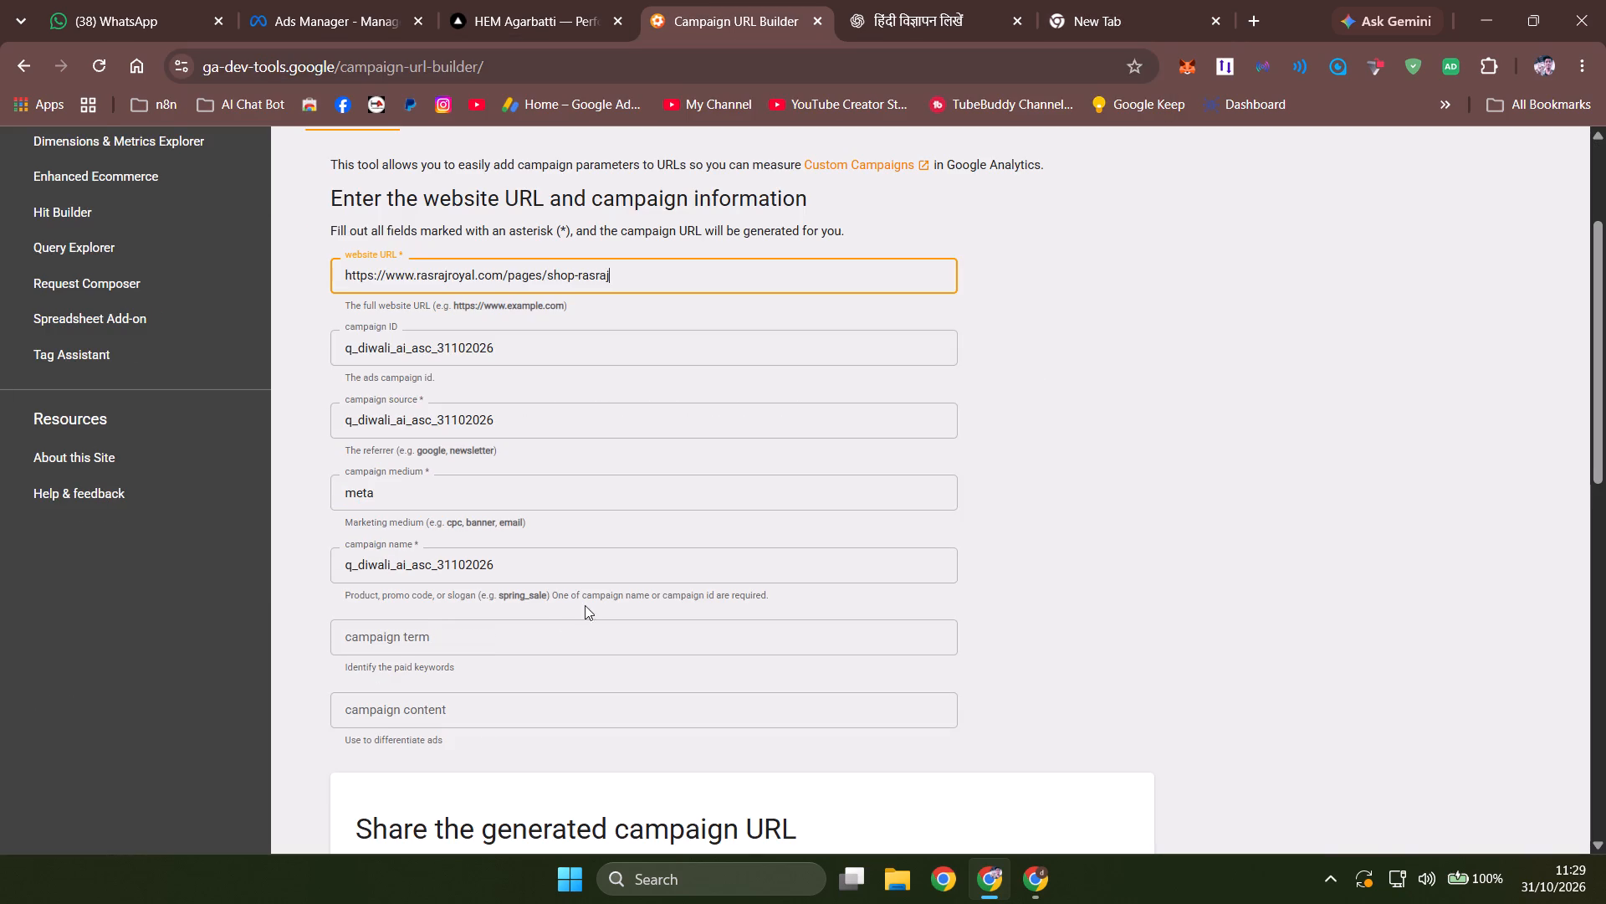
scroll(875, 772, down, 4)
click(1092, 518)
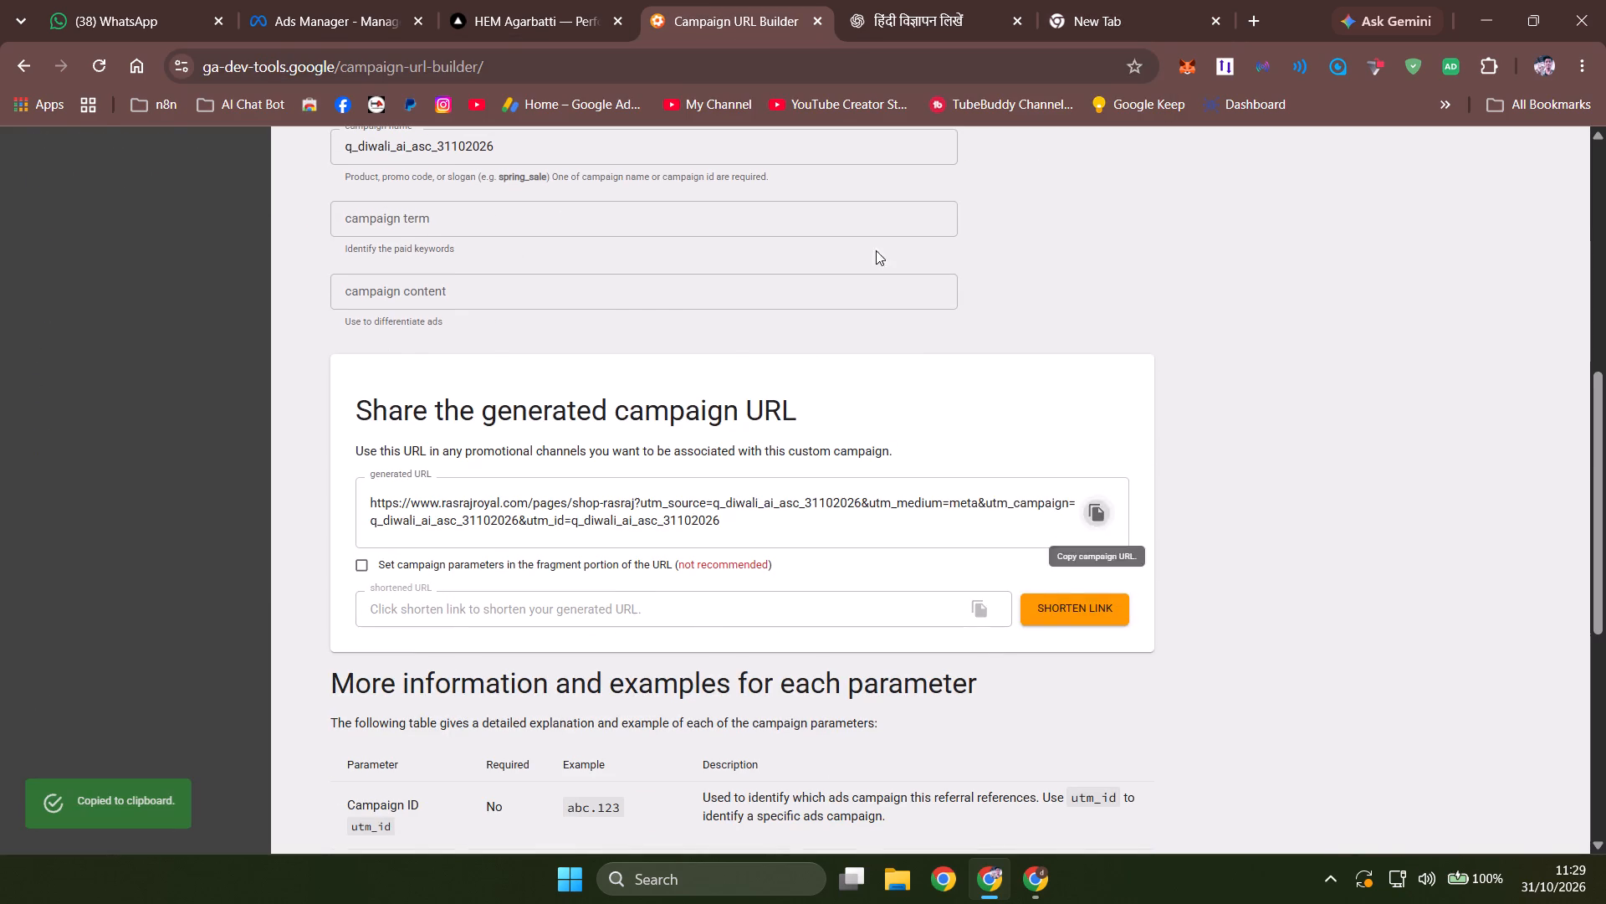
In Ads Manager, replace the diwali_ai ad's website URL with the copied UTM-tagged rasrajroyal.com/pages/shop-rasraj URL.
click(380, 0)
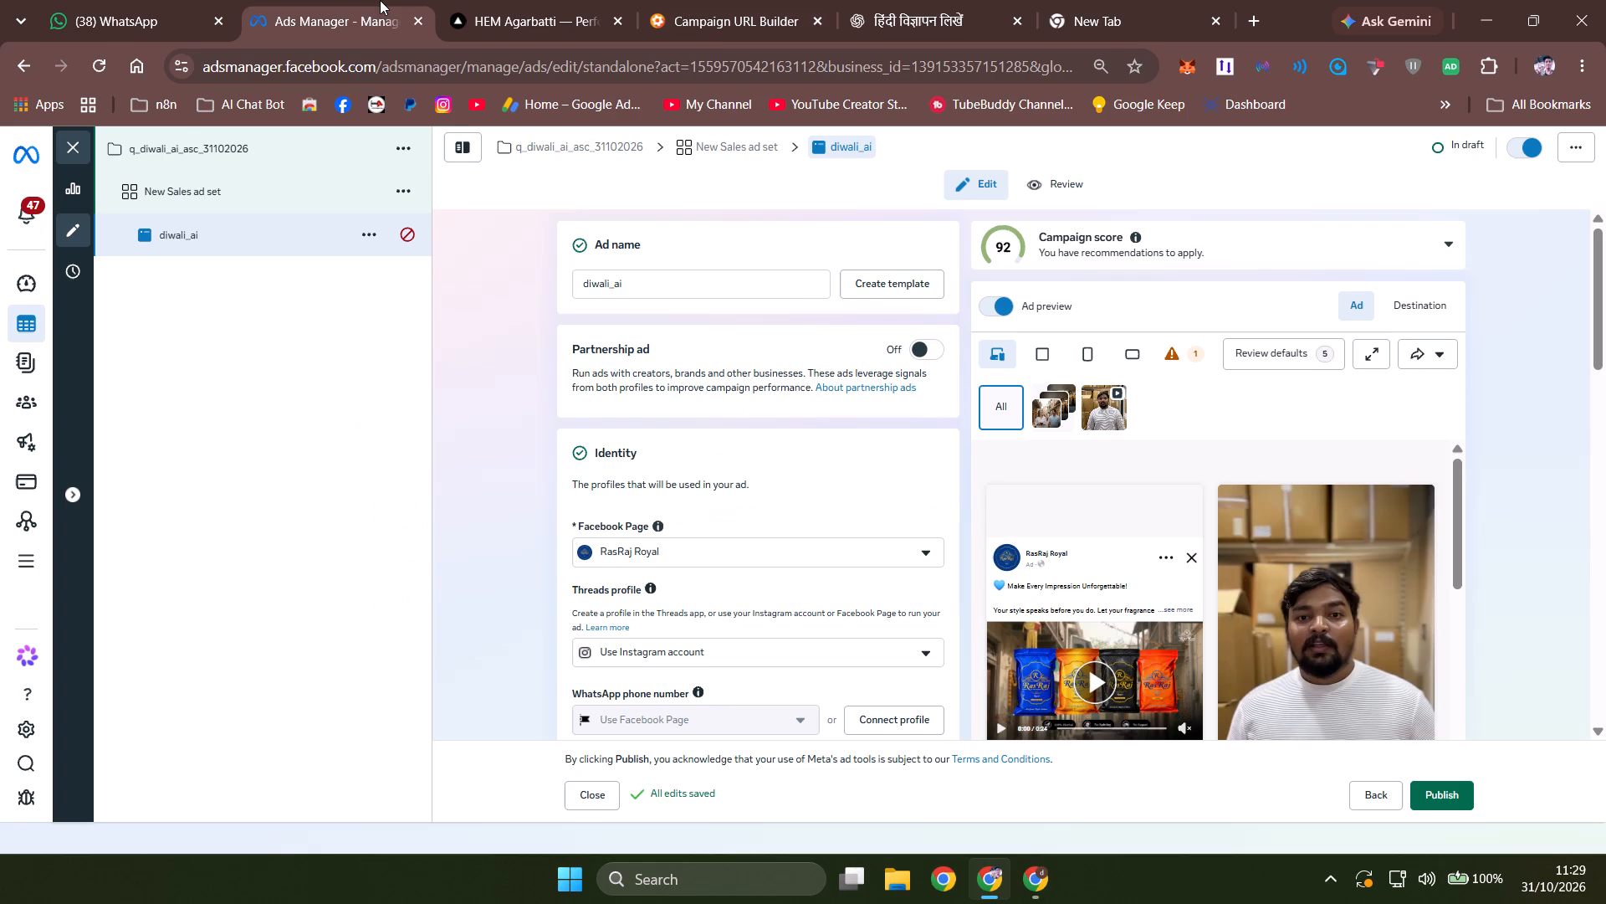
scroll(771, 483, down, 7)
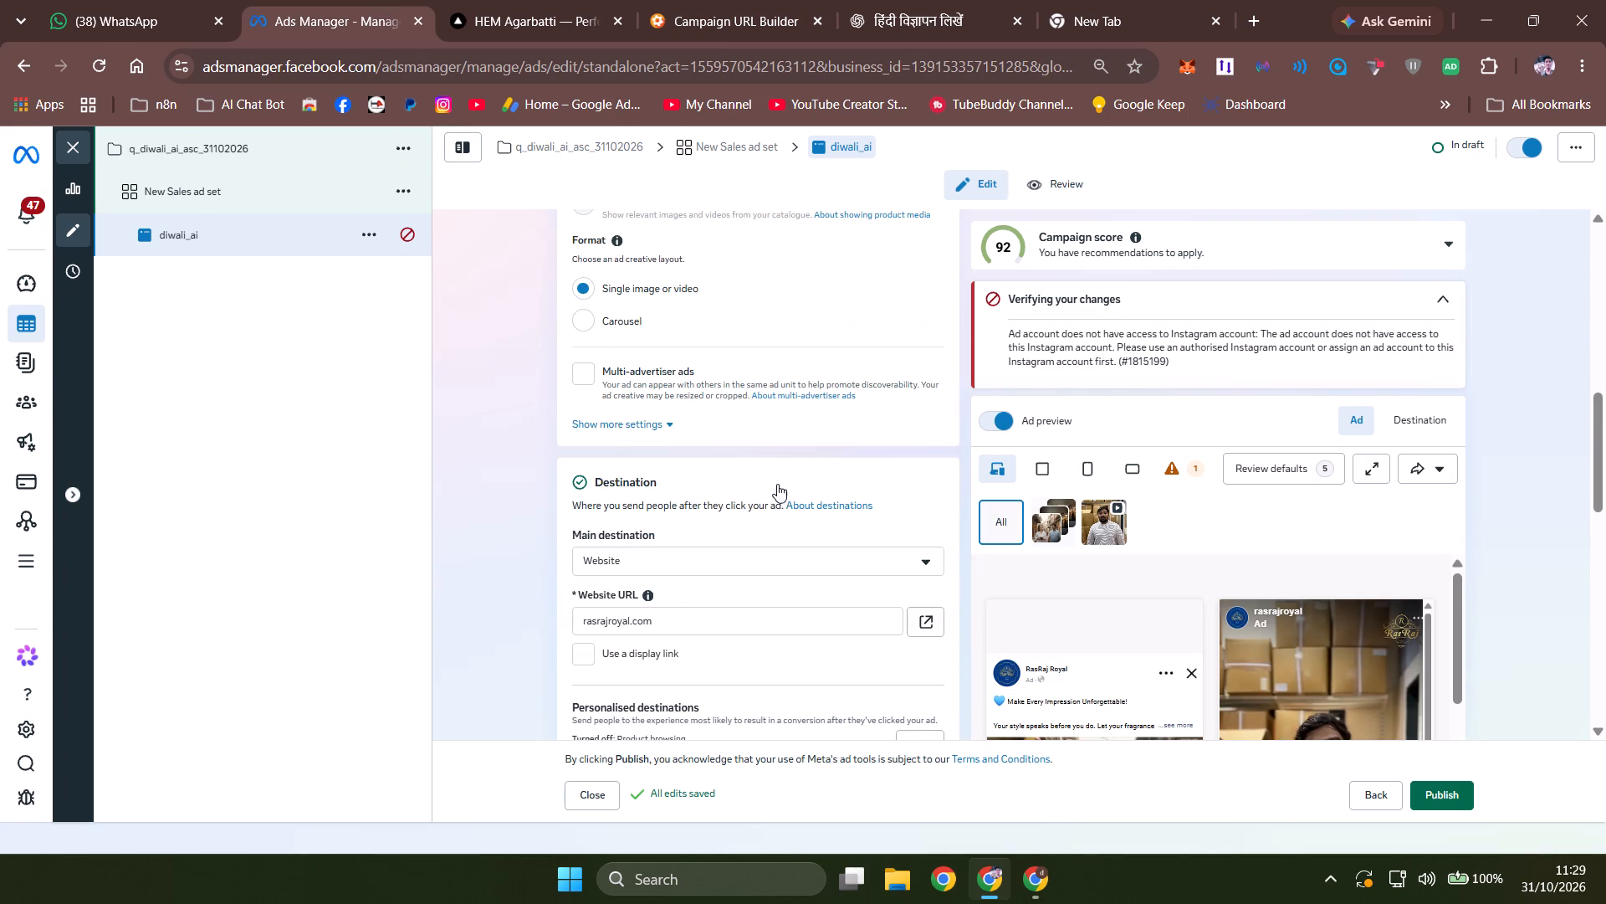
scroll(775, 472, down, 10)
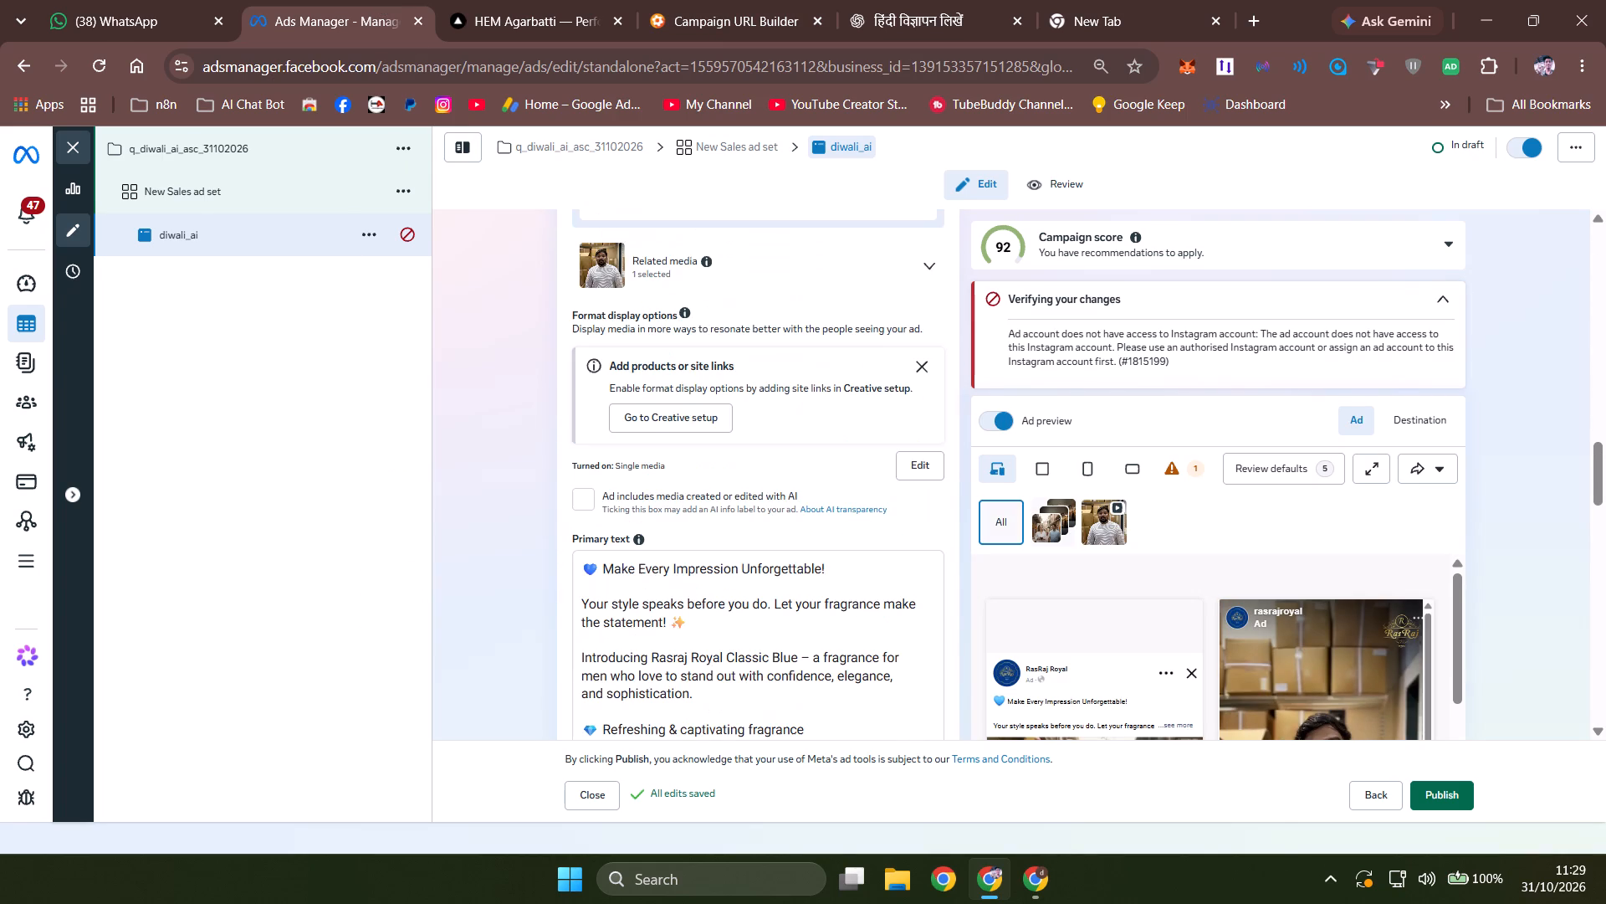
scroll(684, 399, down, 3)
scroll(715, 602, down, 5)
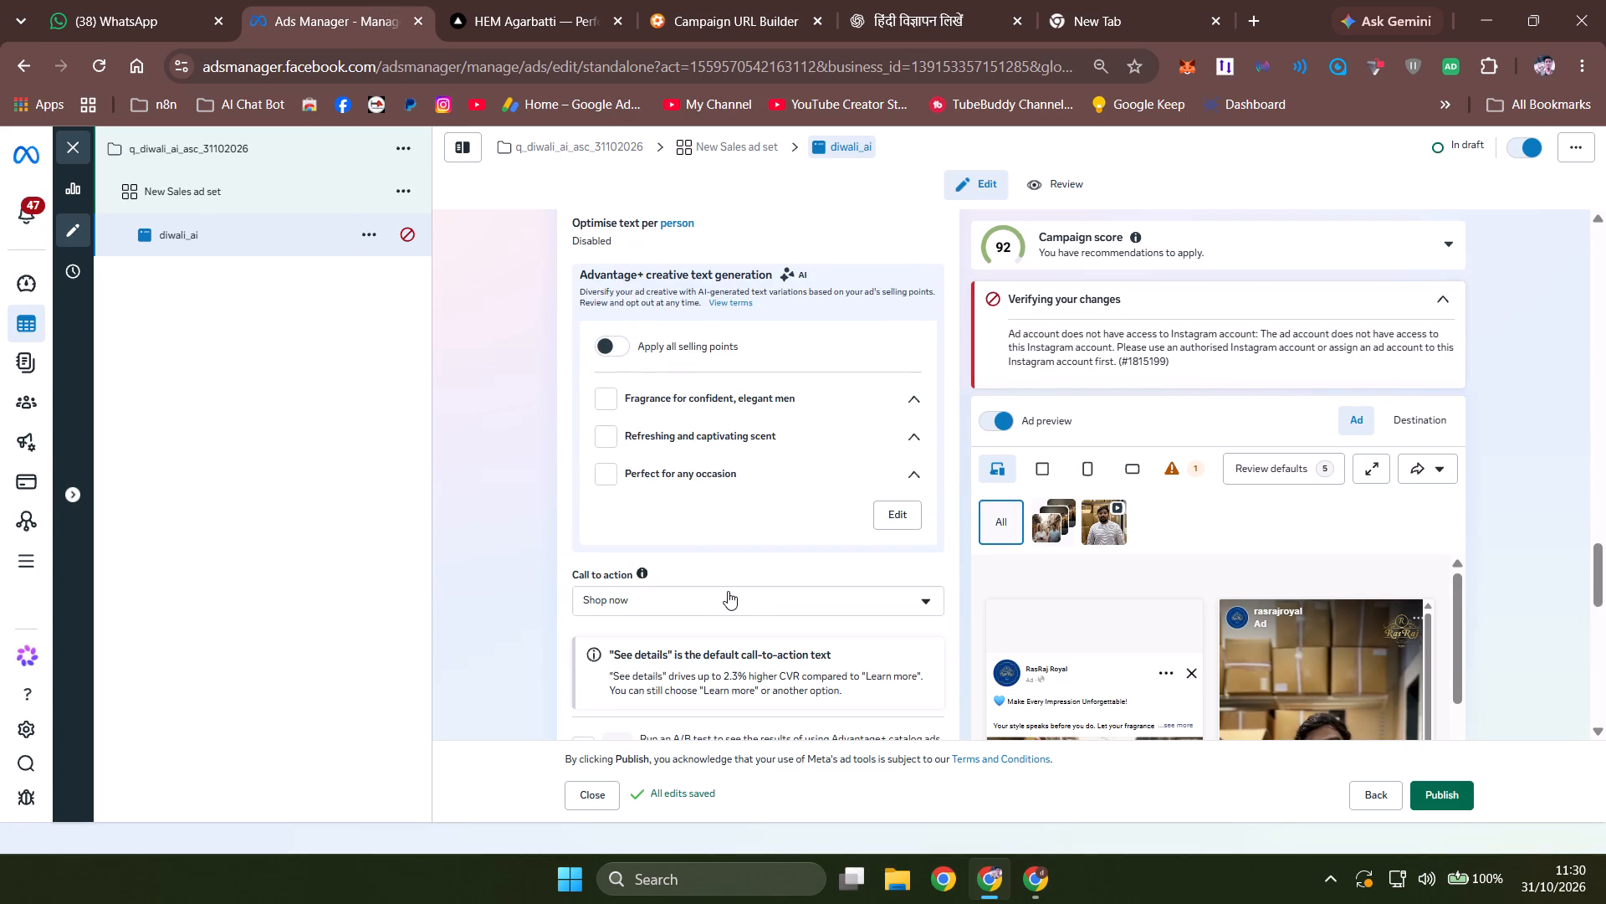
scroll(729, 588, down, 5)
scroll(706, 535, up, 7)
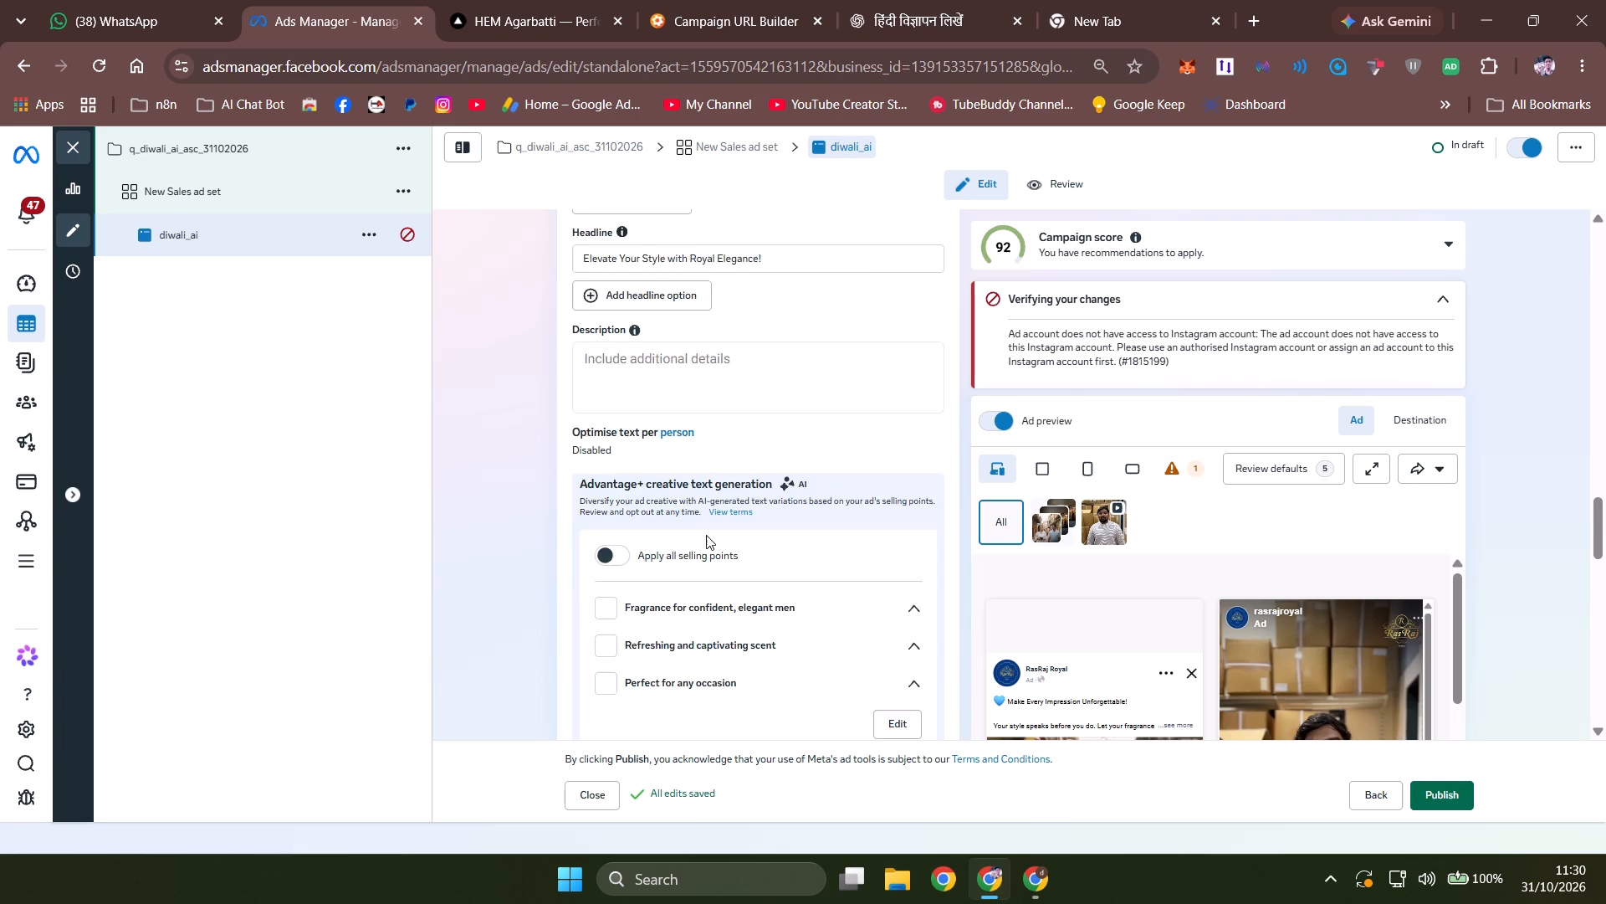
scroll(706, 535, up, 14)
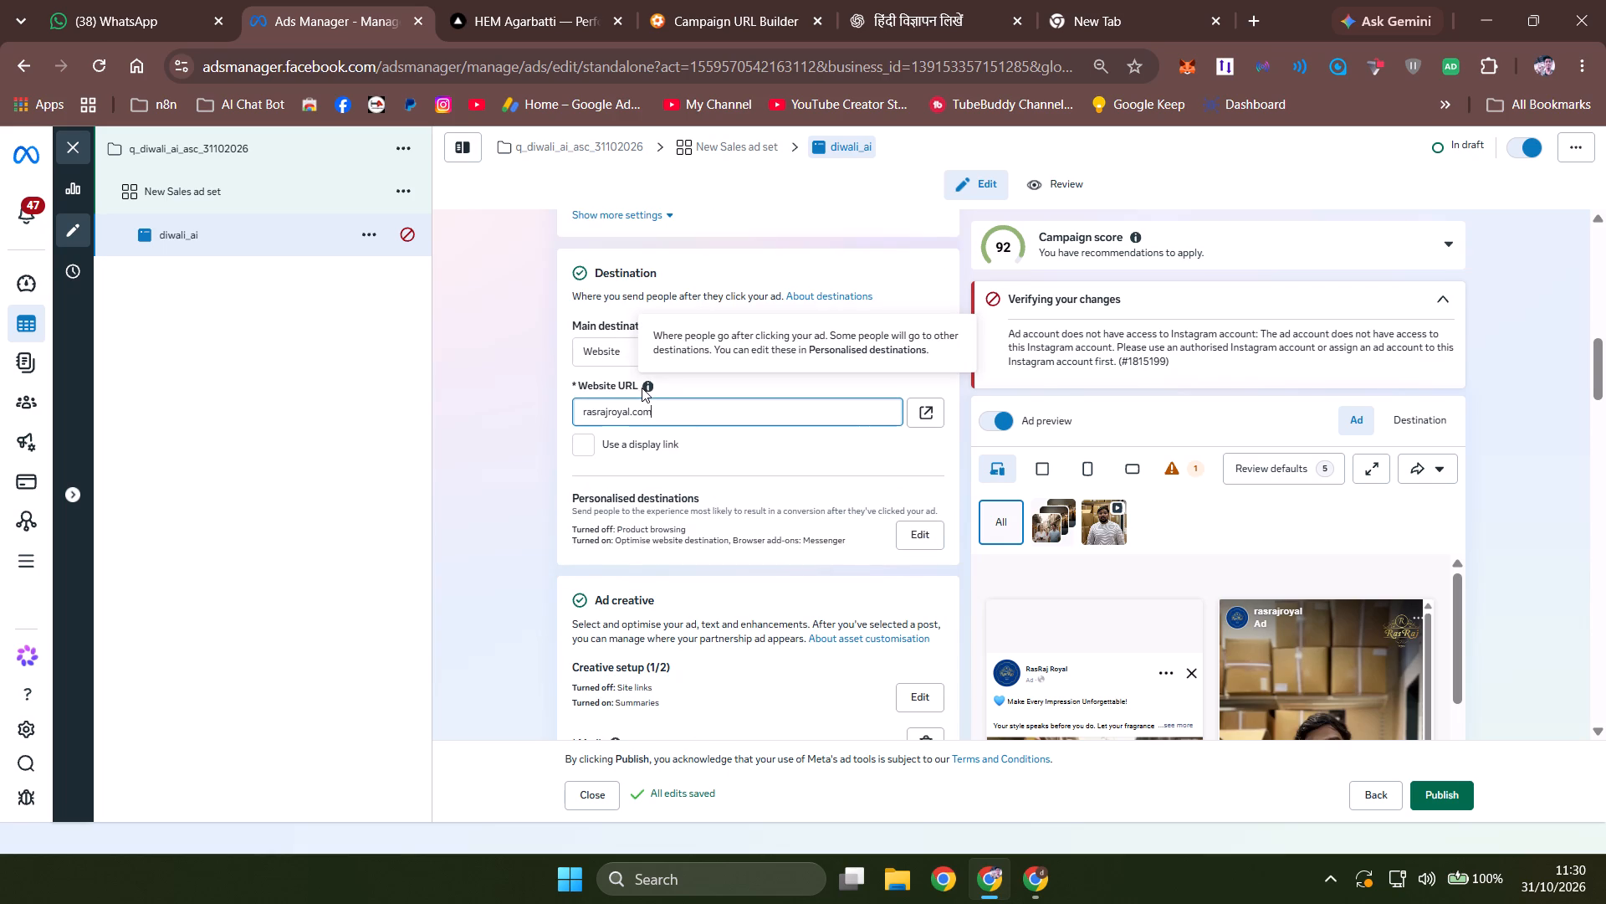
key(ctrl+a)
key(ctrl+v)
drag(683, 409, 449, 393)
click(606, 415)
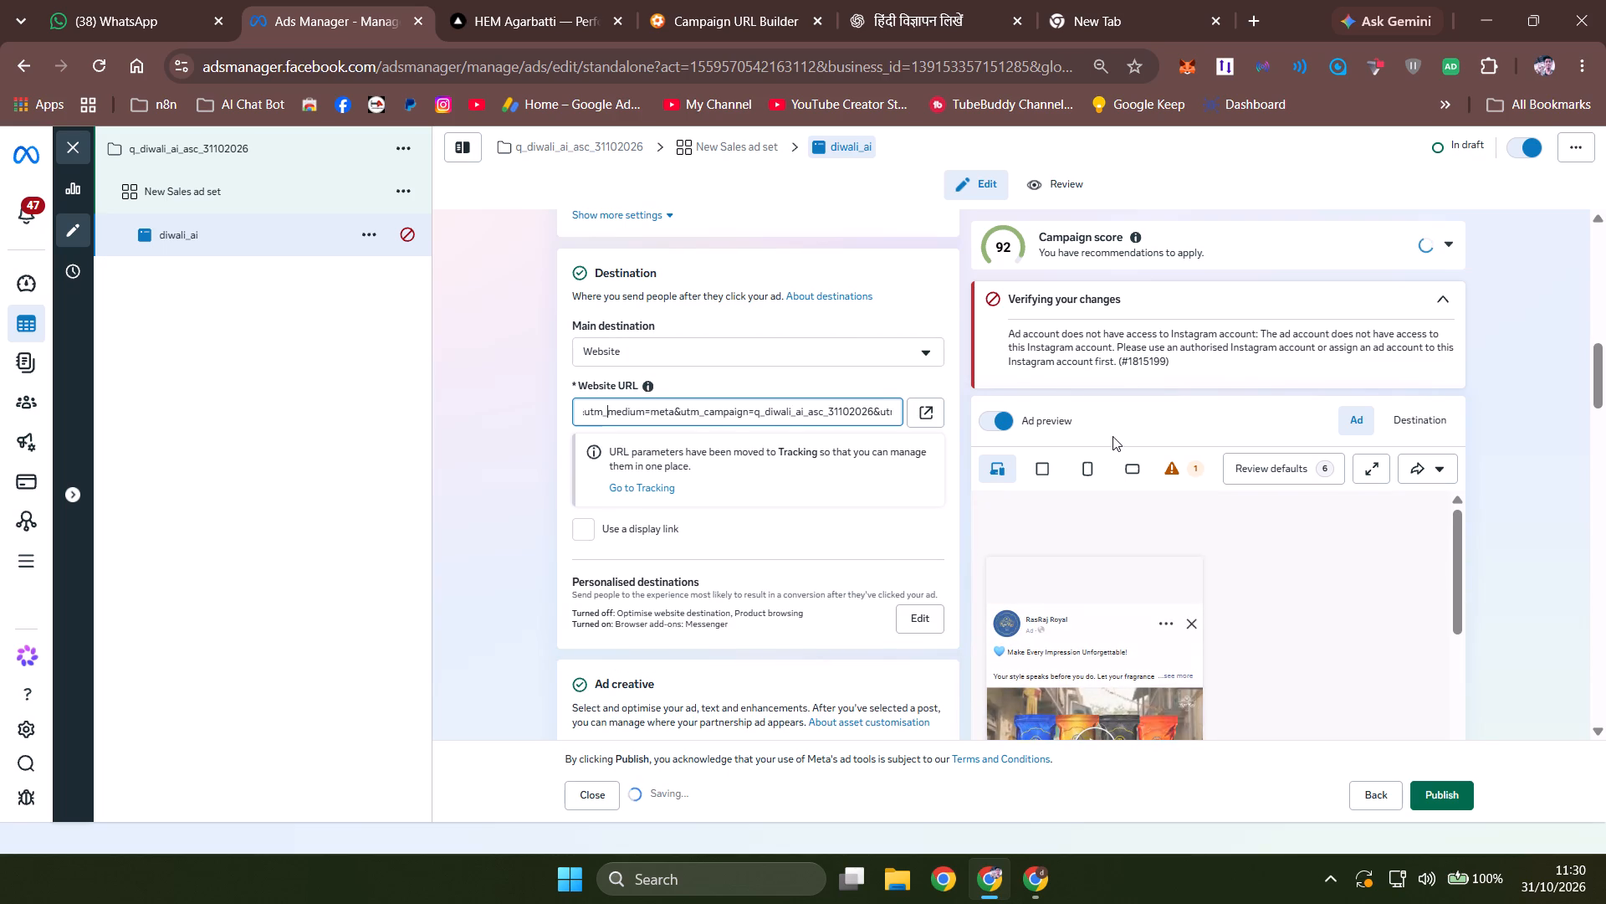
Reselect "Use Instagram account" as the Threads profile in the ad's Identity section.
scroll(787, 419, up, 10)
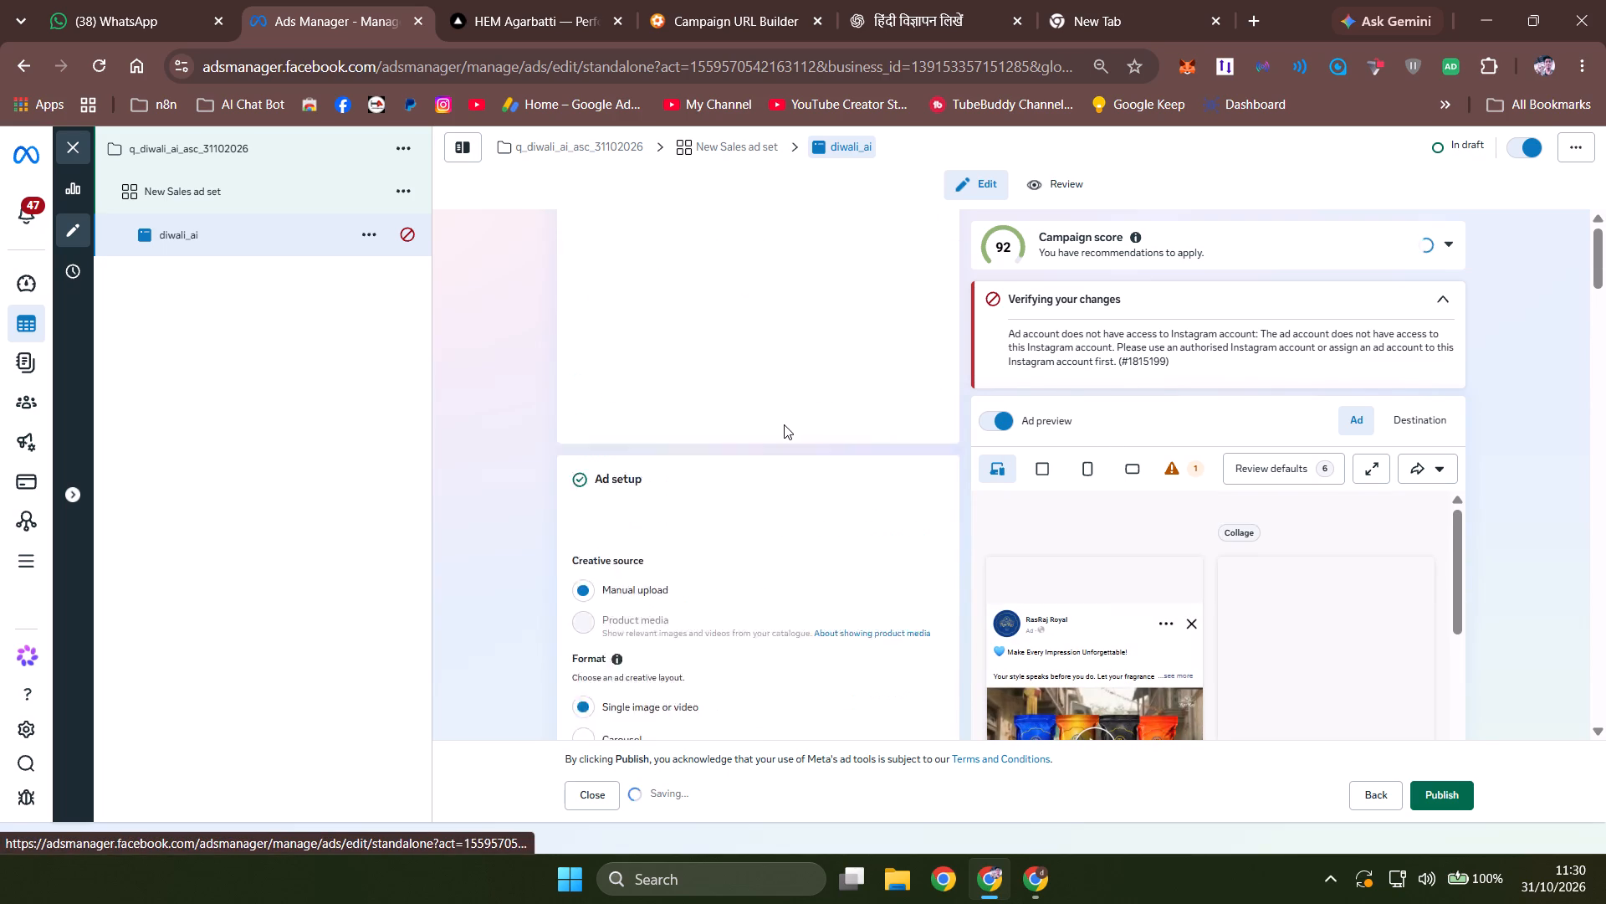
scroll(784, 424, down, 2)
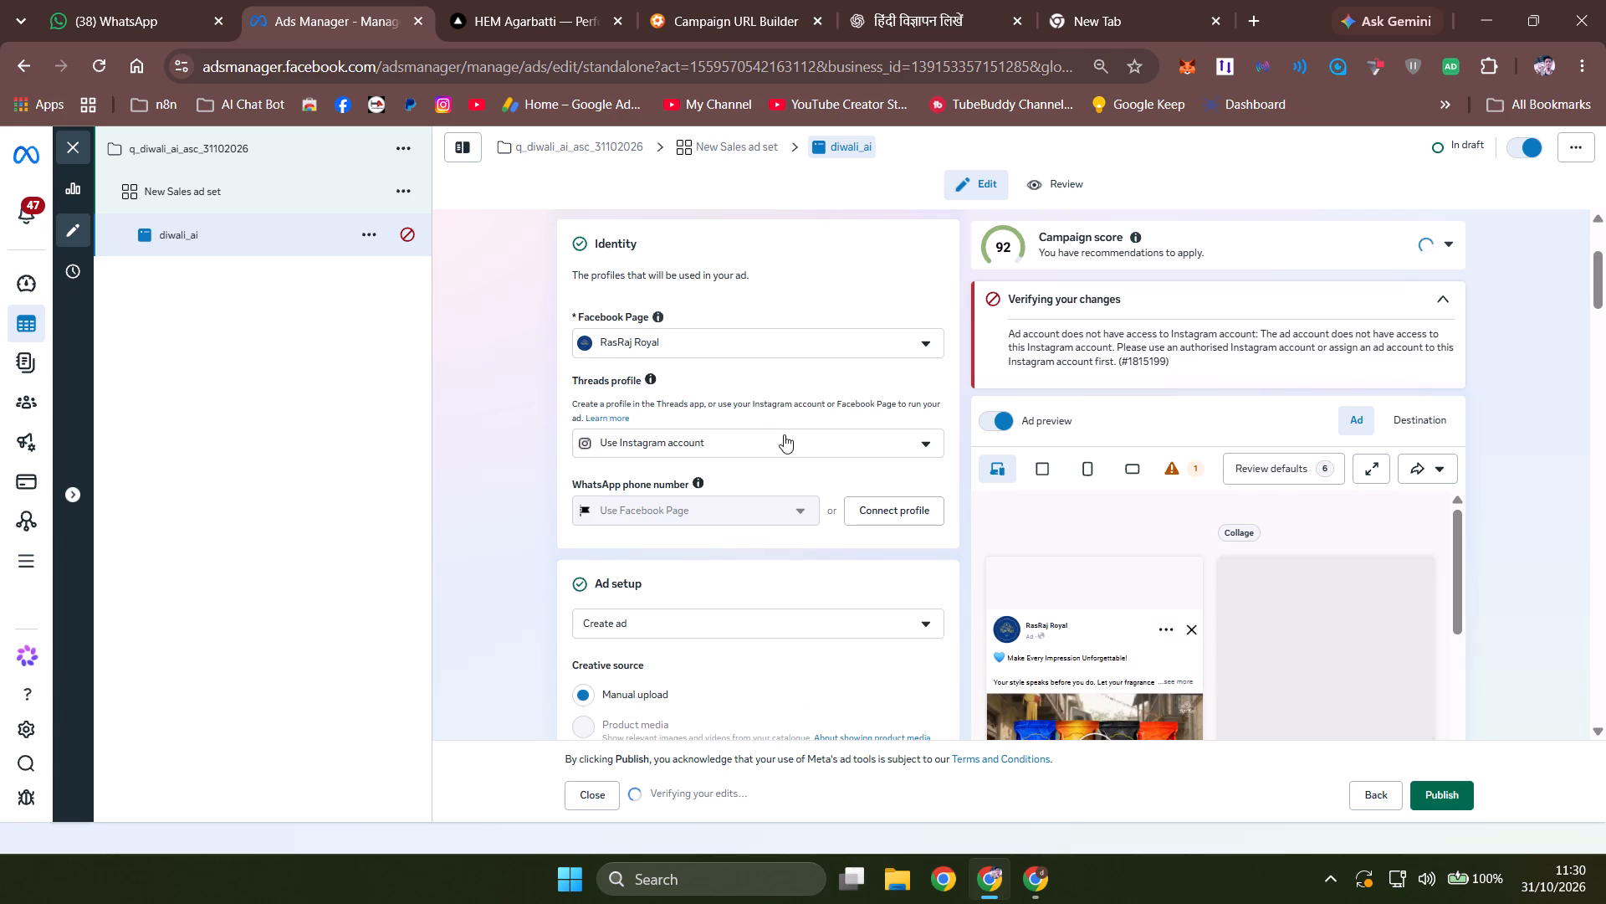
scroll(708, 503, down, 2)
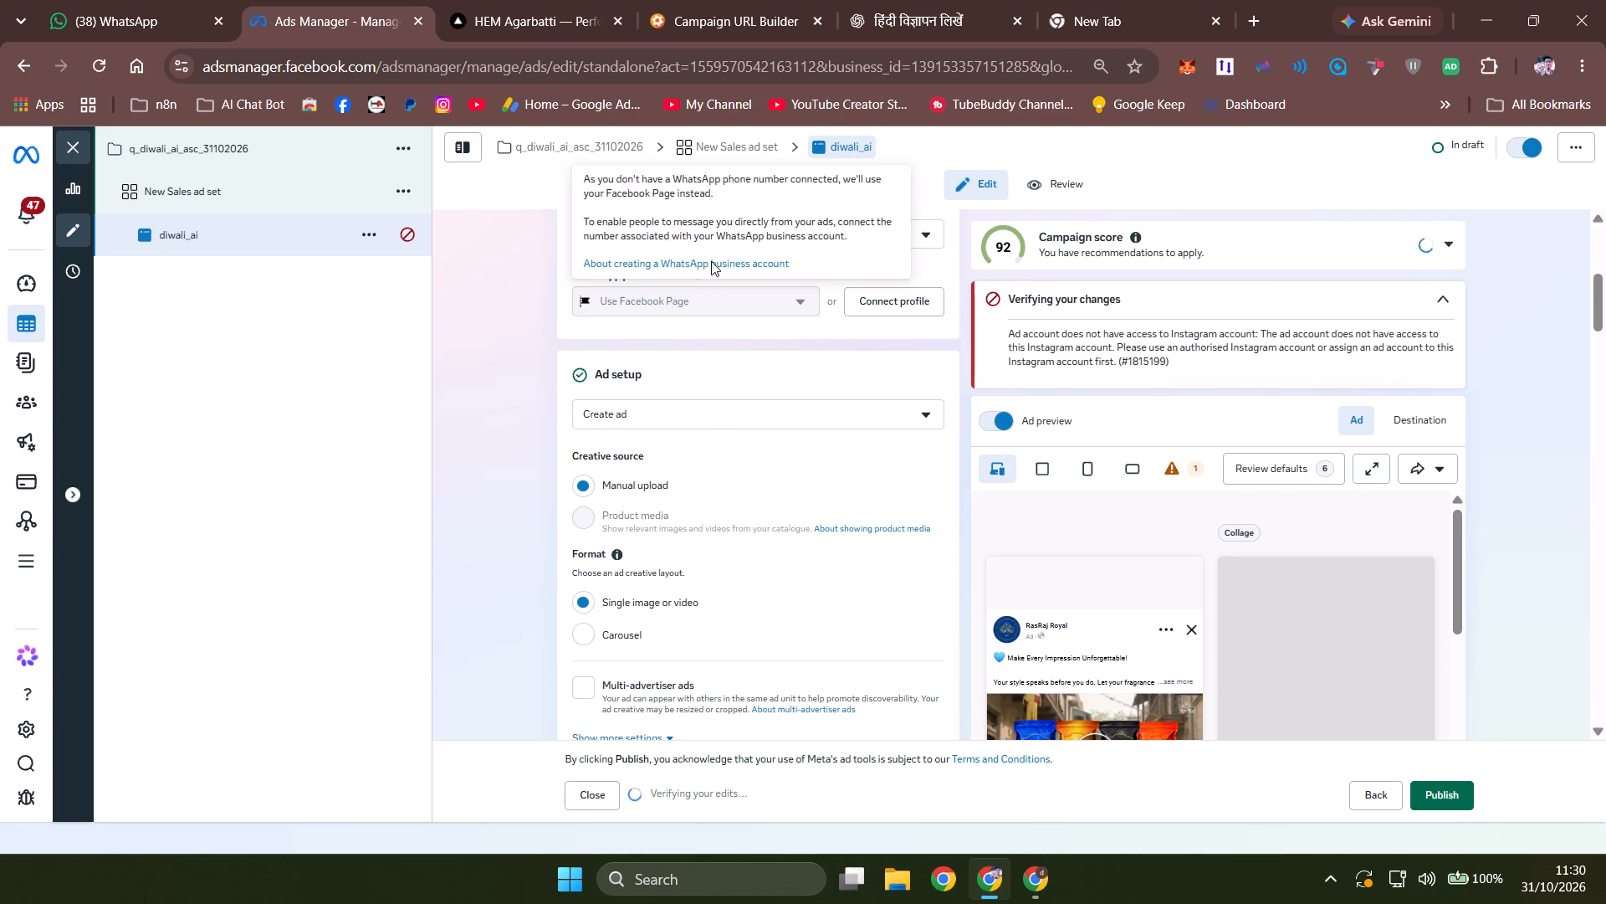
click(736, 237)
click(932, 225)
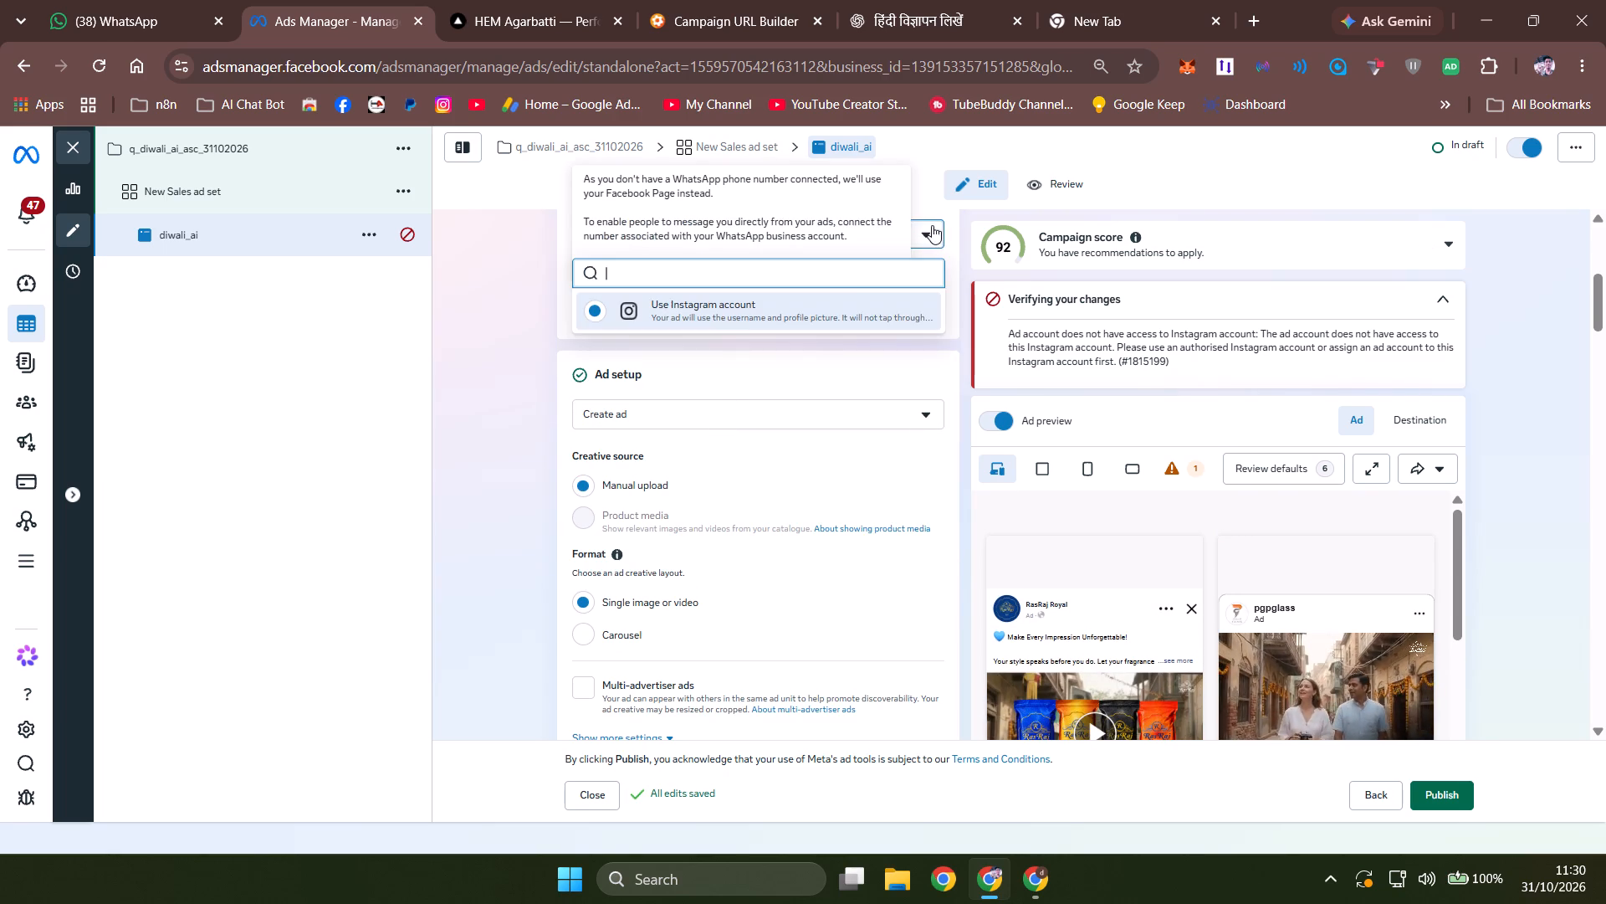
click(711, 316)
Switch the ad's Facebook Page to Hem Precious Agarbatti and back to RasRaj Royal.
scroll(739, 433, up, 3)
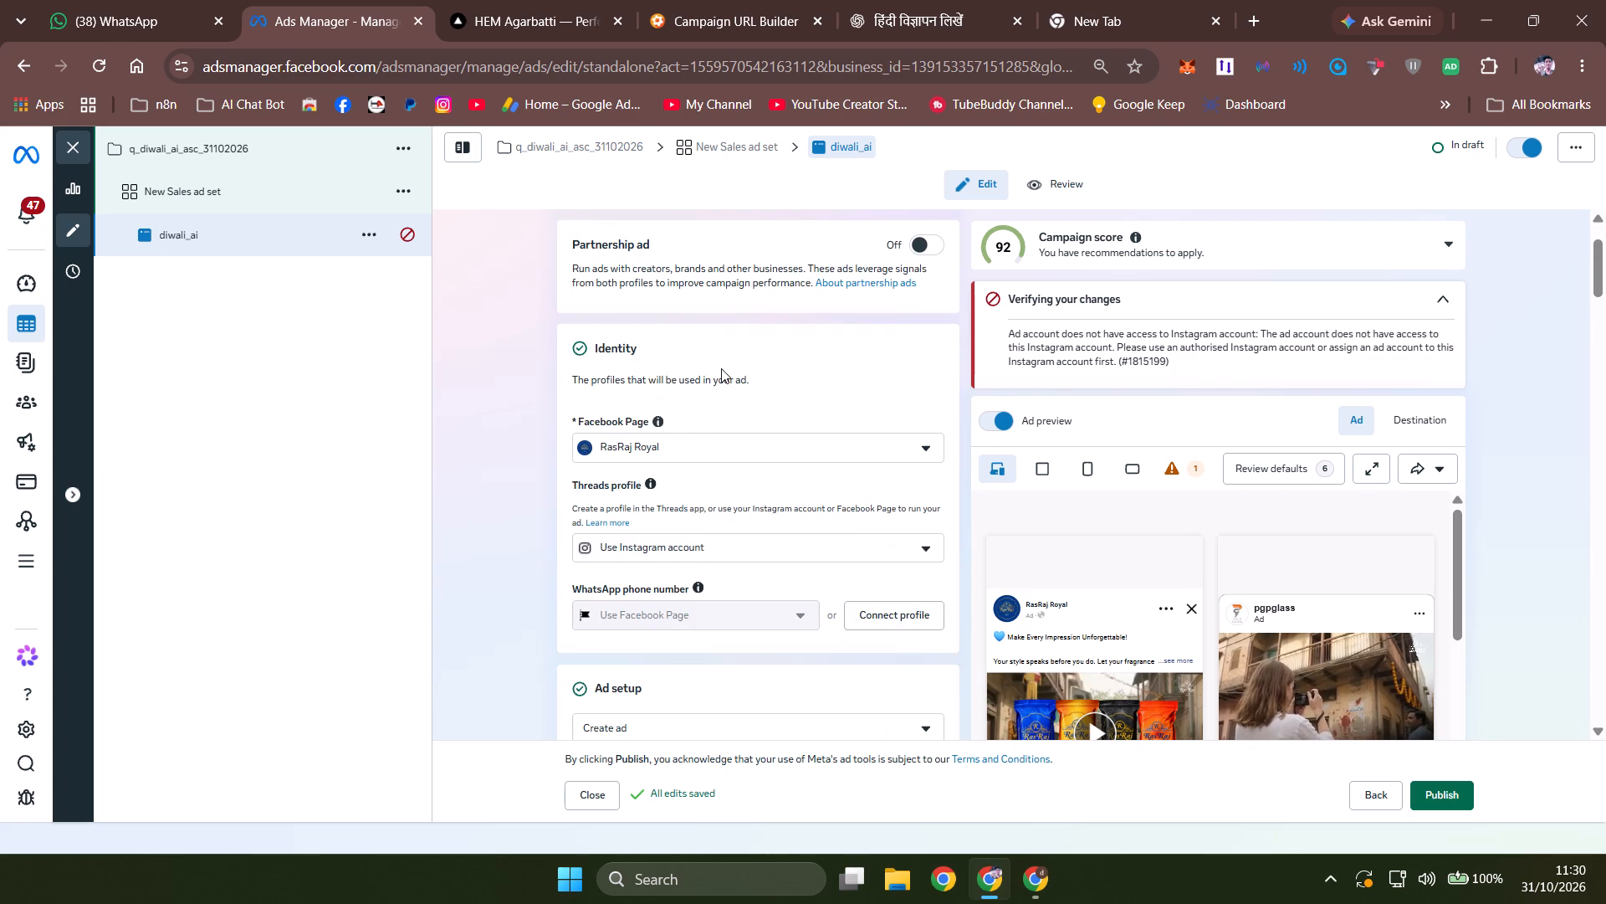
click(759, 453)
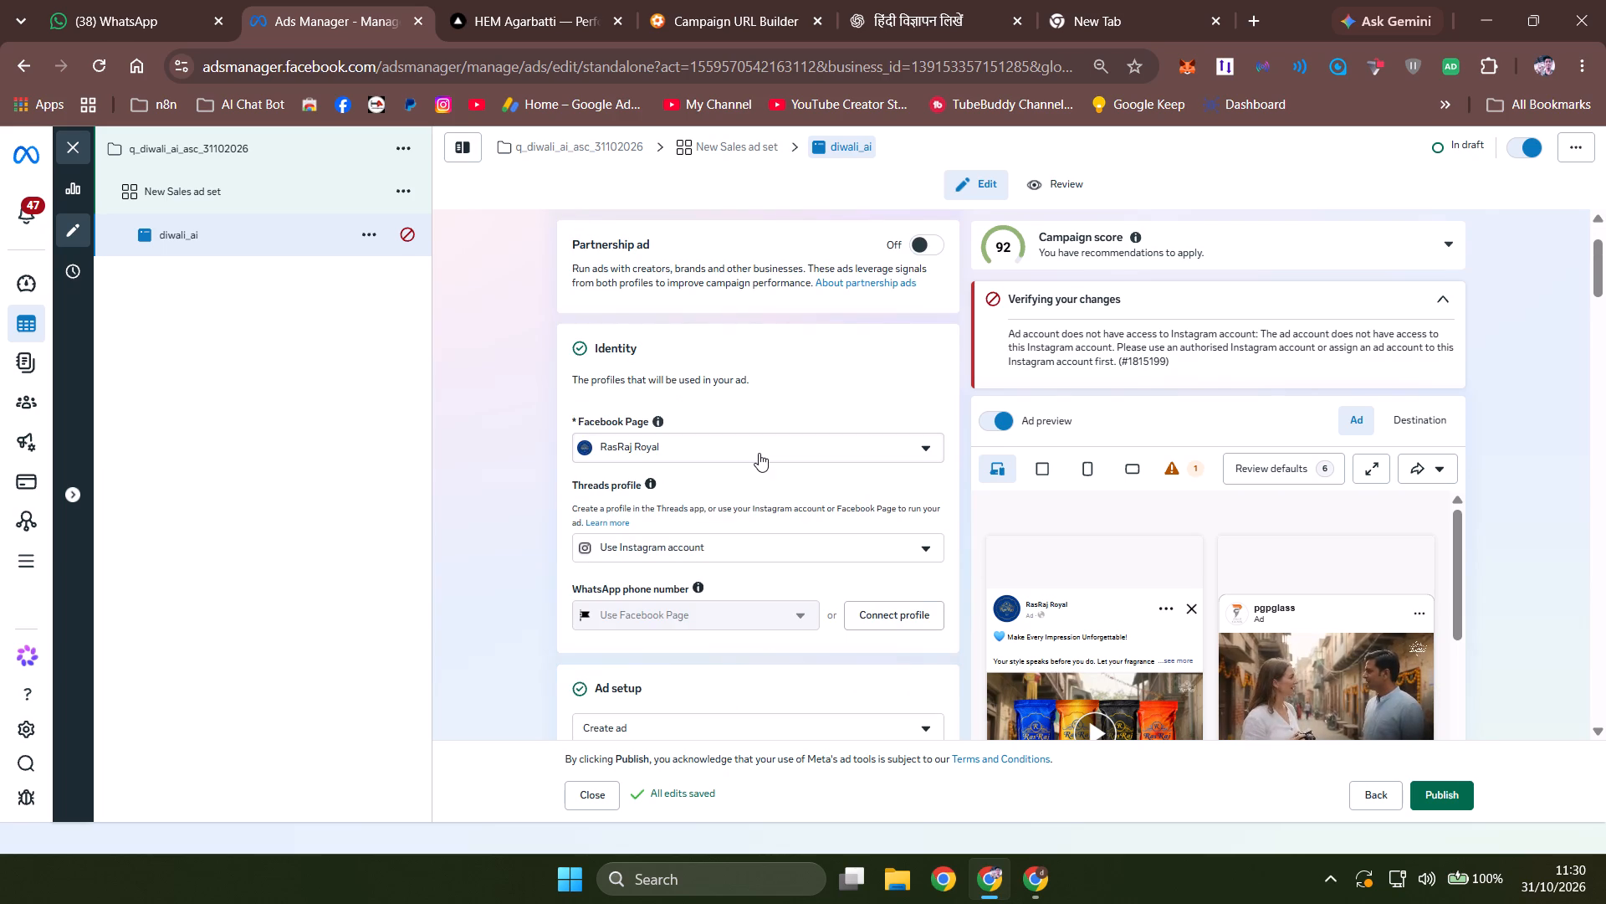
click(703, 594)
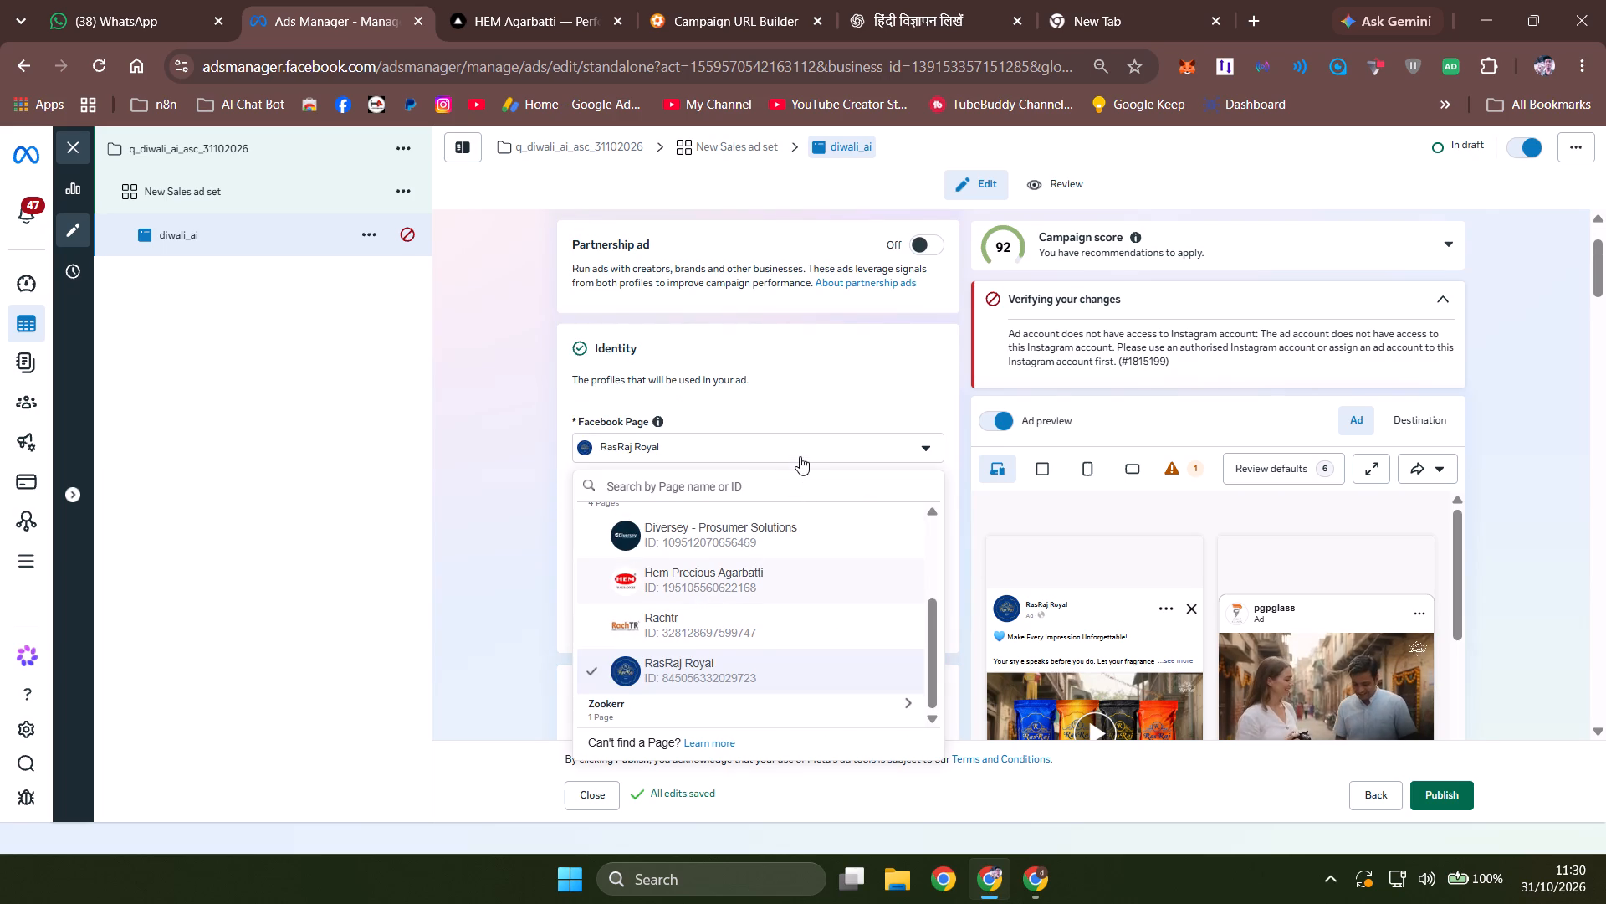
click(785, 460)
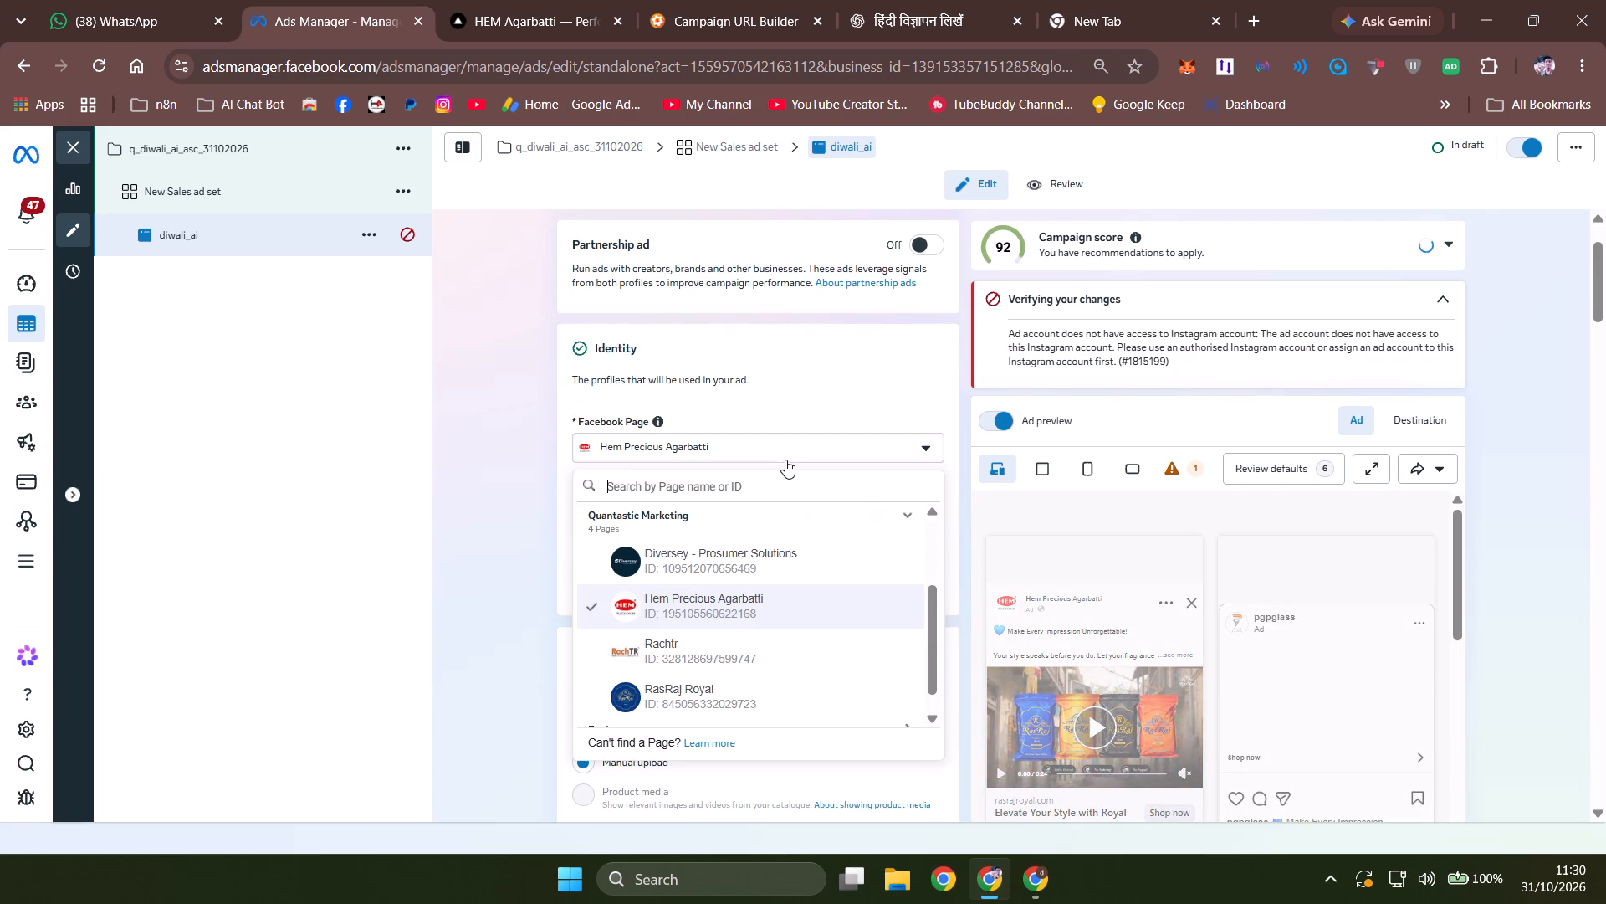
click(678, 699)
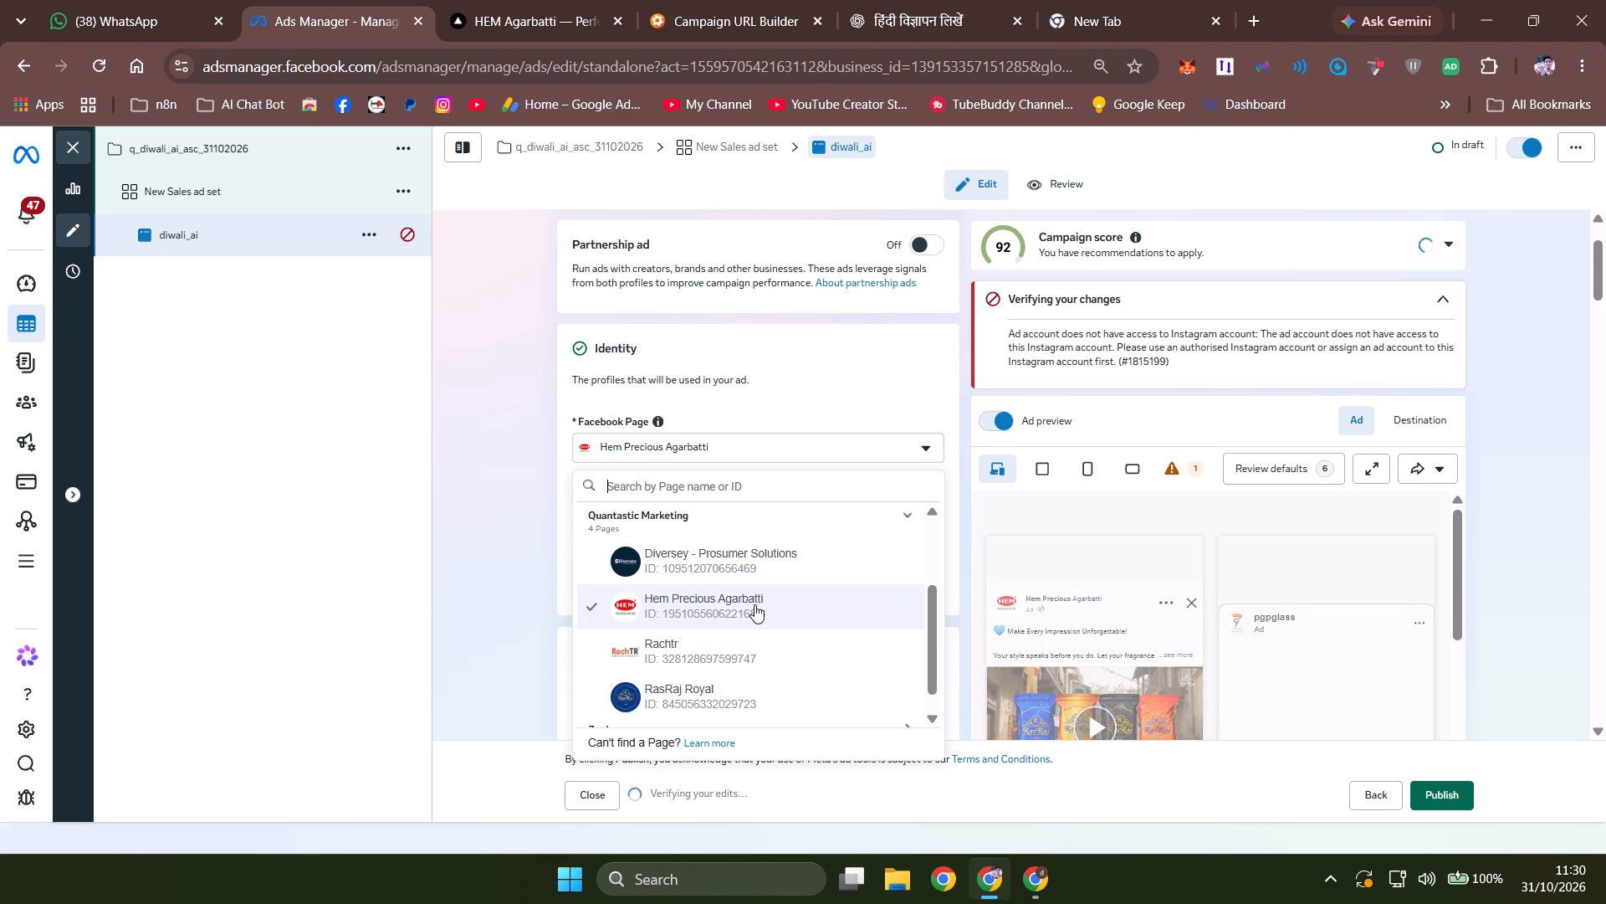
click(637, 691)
Reload the ad editor and set the ad's Instagram profile to rasrajroyal.
scroll(823, 590, down, 1)
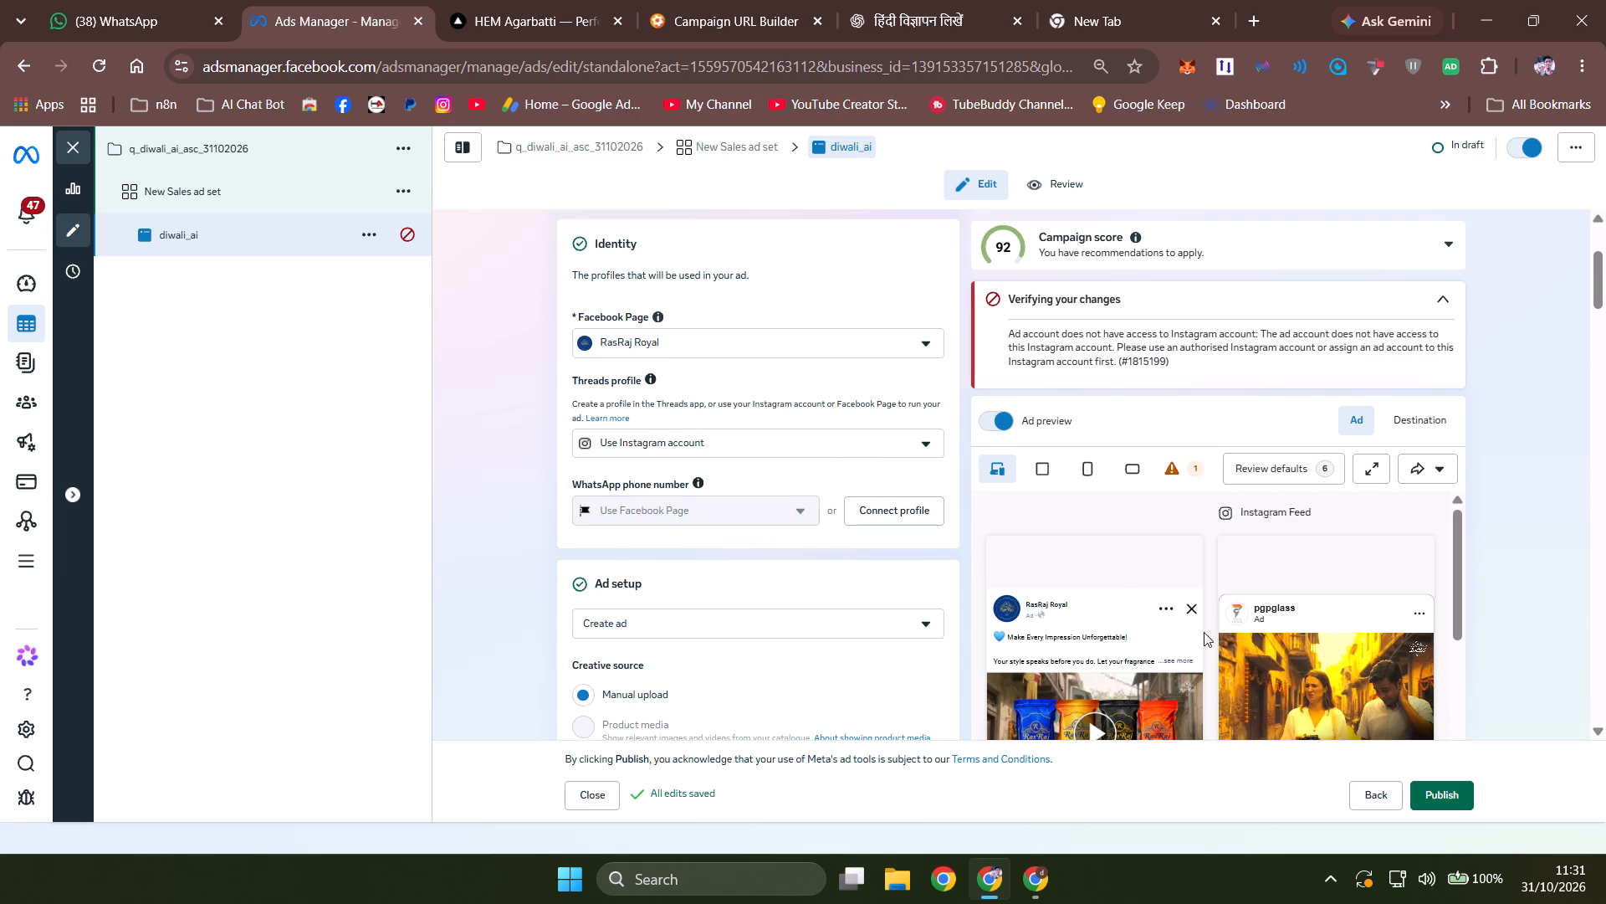
click(96, 59)
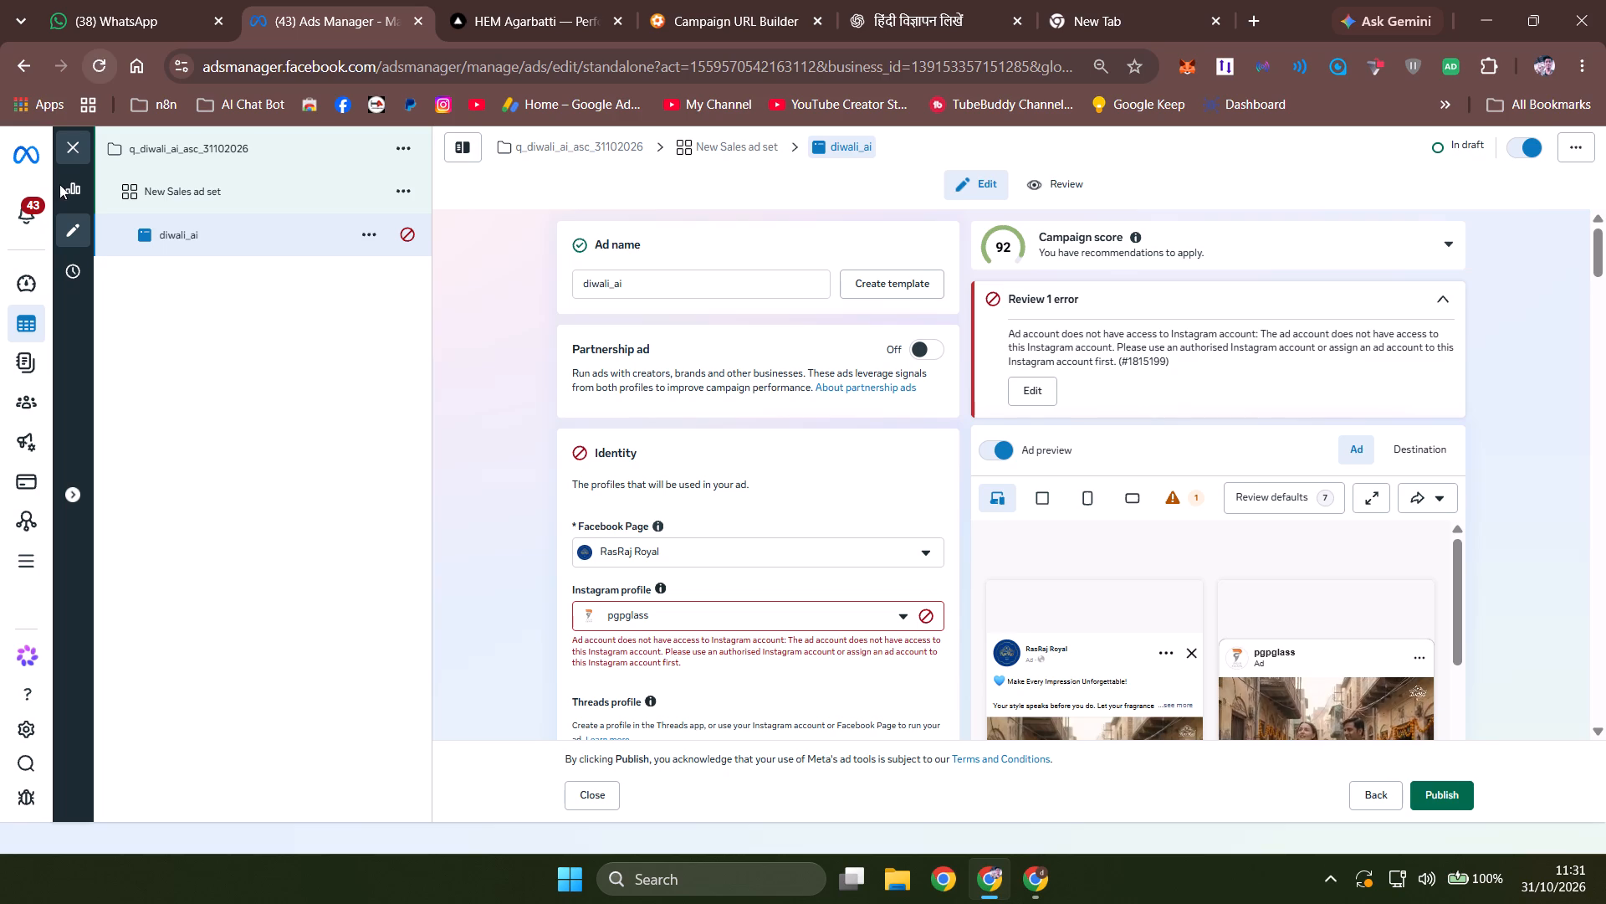
click(793, 624)
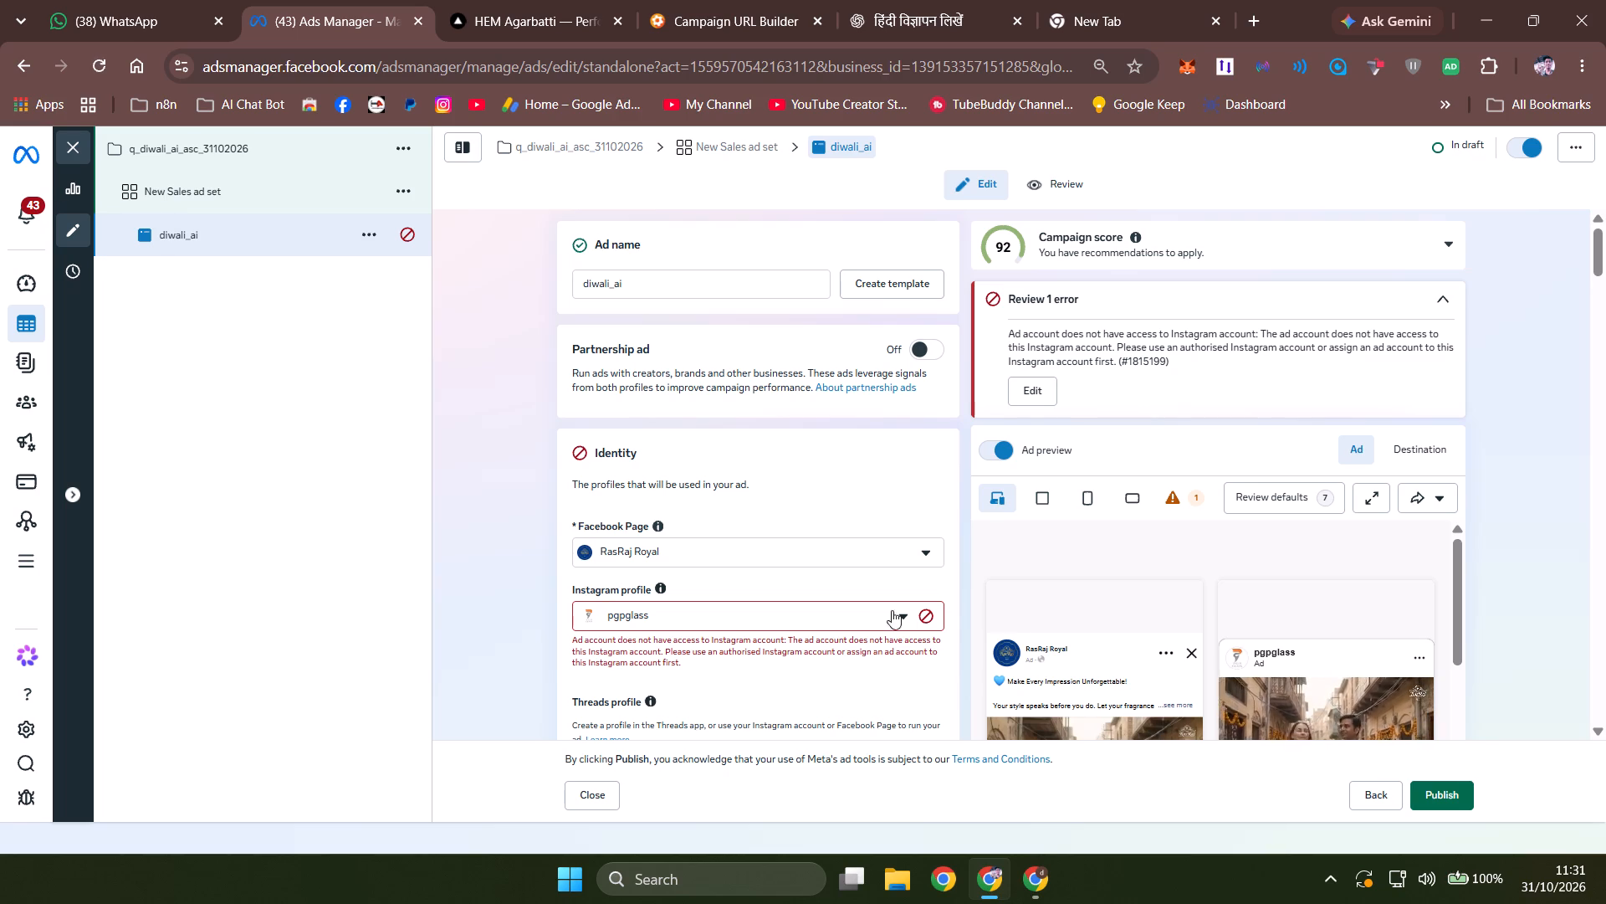
click(903, 617)
click(849, 611)
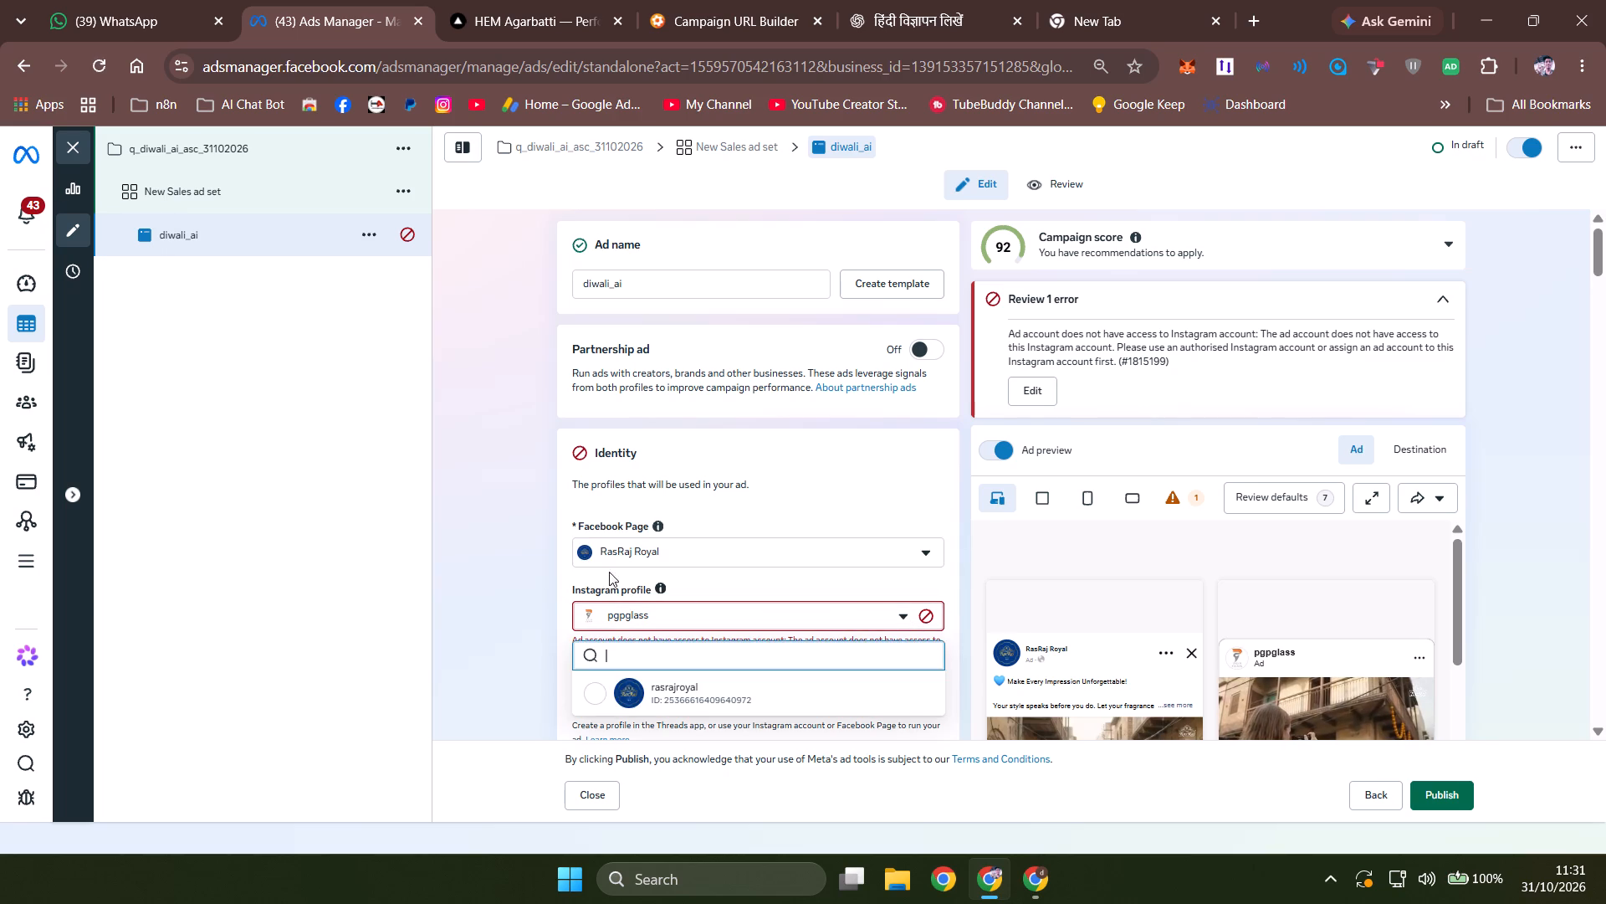
click(615, 696)
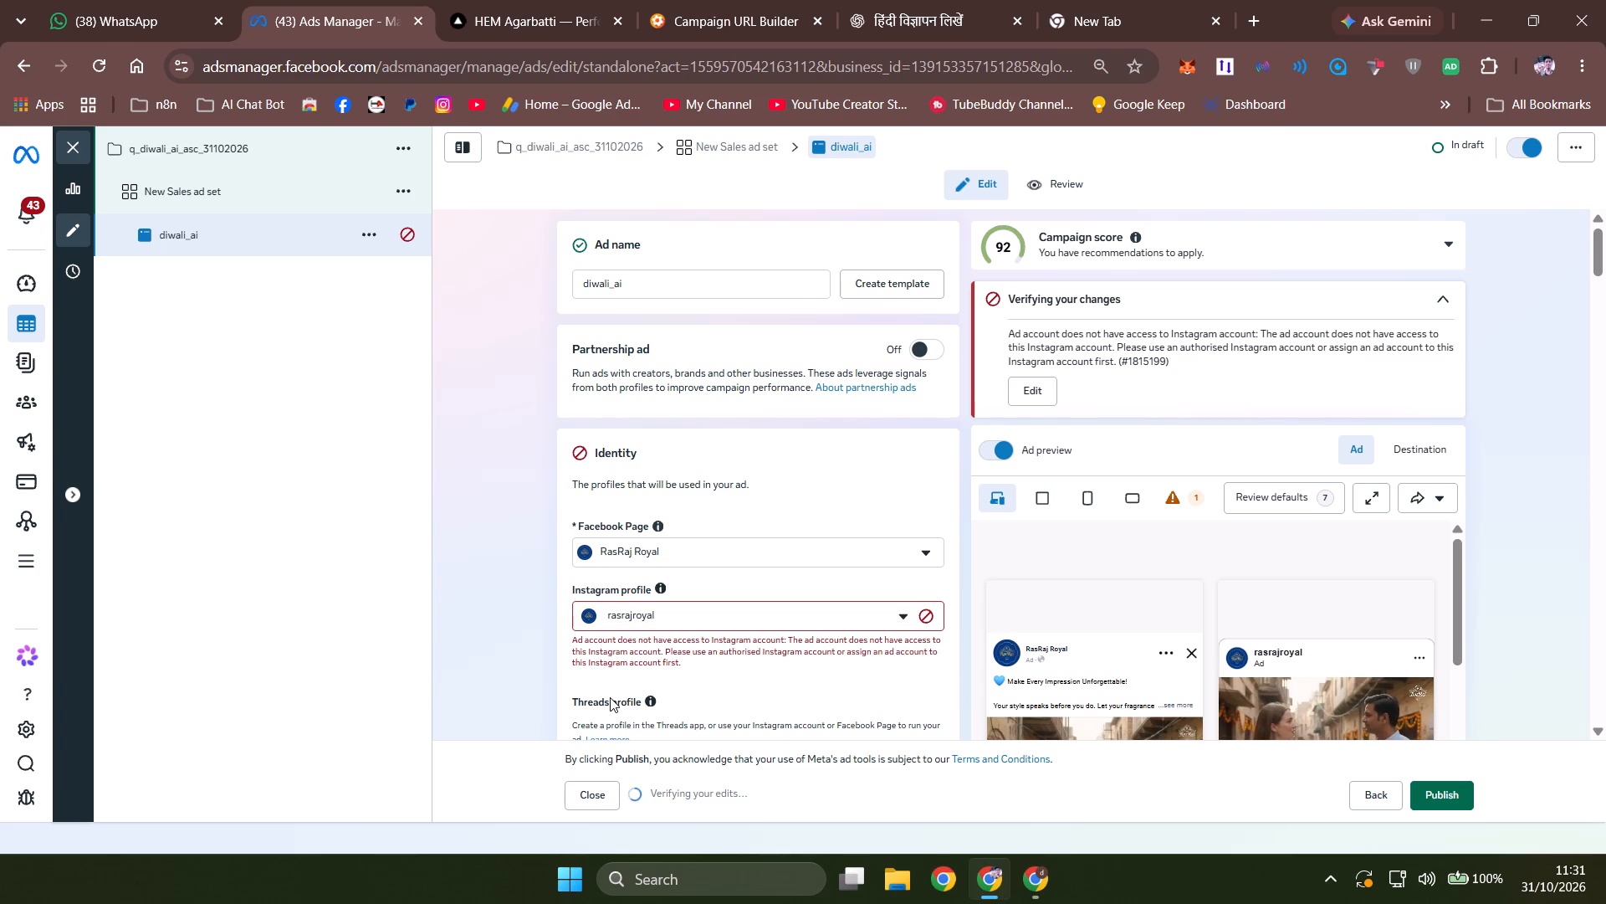
Try to turn off Multi-advertiser ads in the diwali_ai ad's setup.
scroll(768, 591, down, 1)
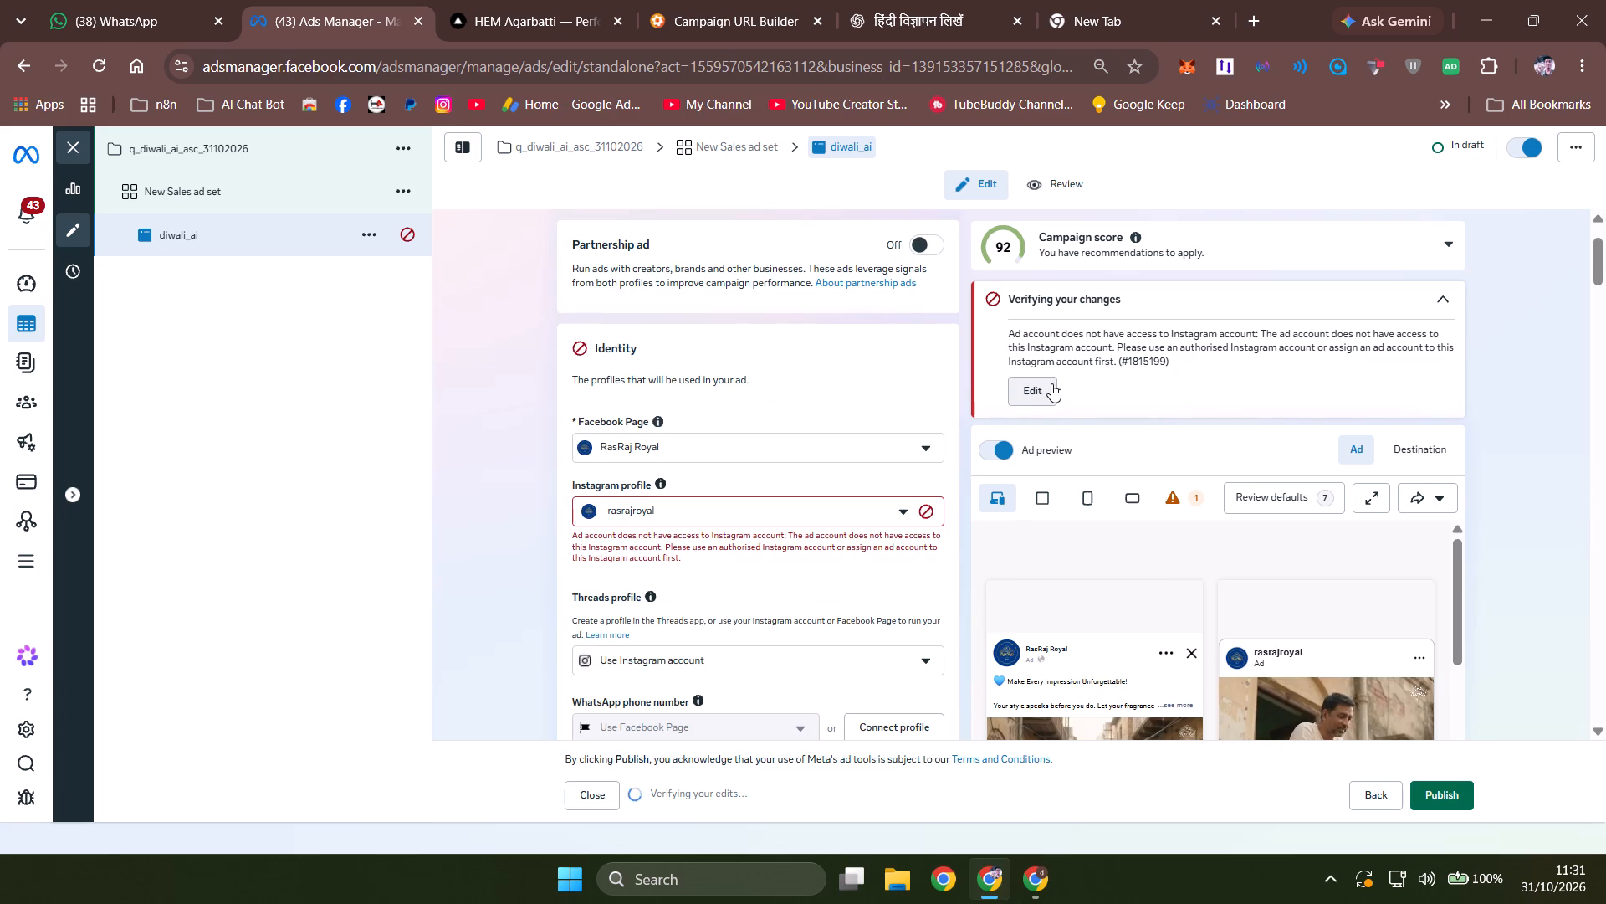
click(816, 490)
scroll(781, 600, down, 5)
scroll(869, 721, down, 2)
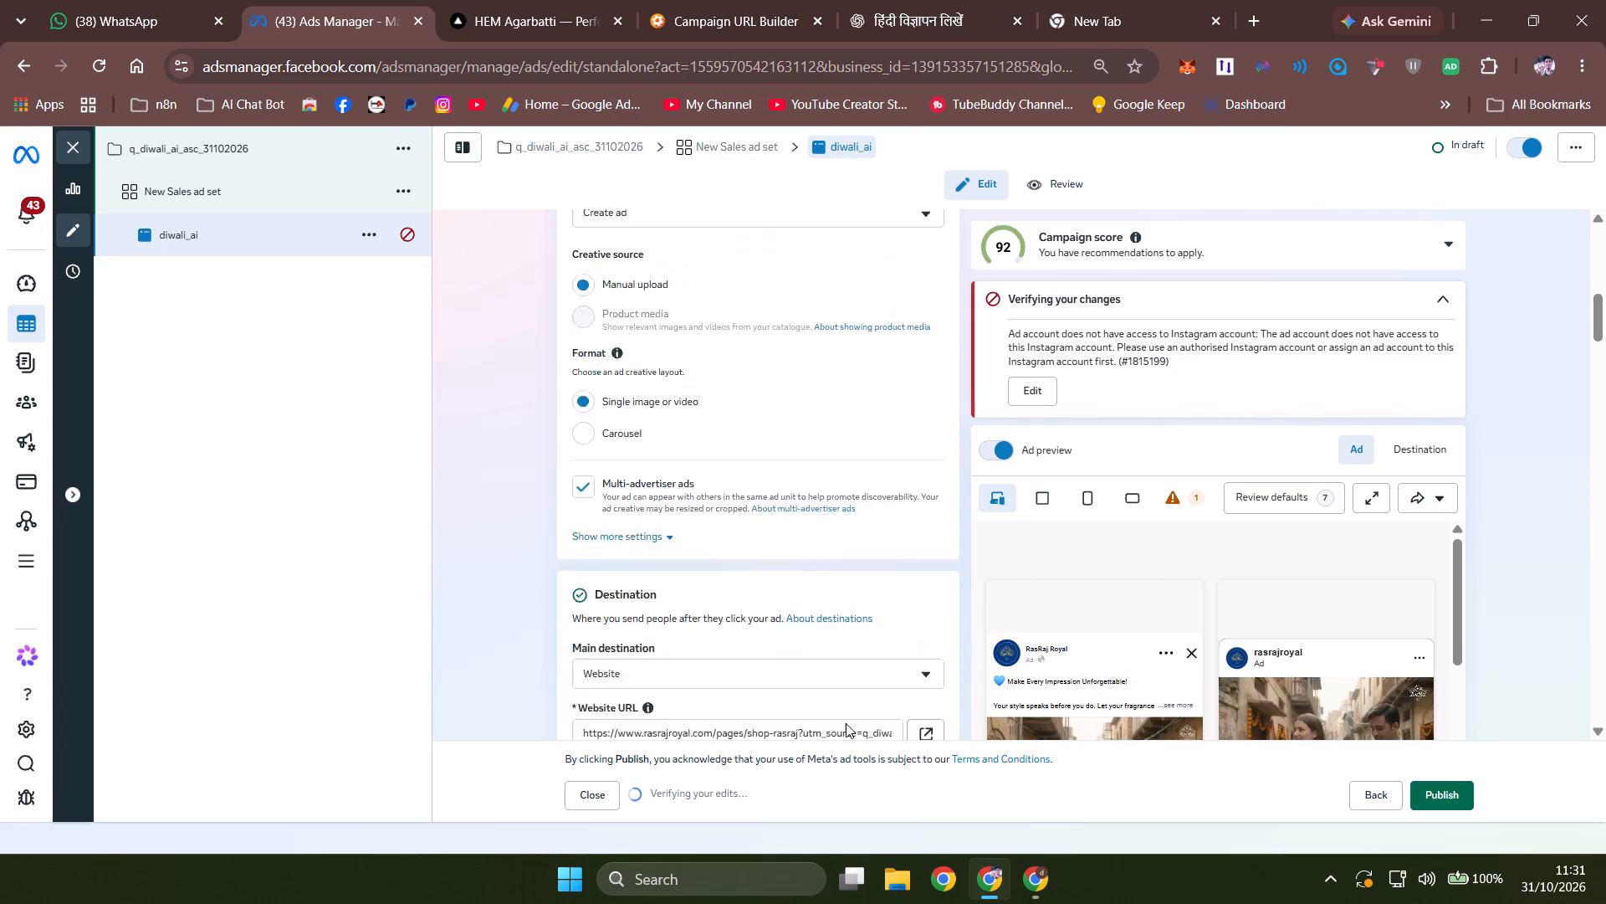
scroll(846, 723, down, 2)
scroll(705, 443, up, 2)
click(591, 377)
Examine the uploaded video Rasraj Ai 16x9.mp4 and its aspect ratios in the ad creative's media.
scroll(758, 415, down, 4)
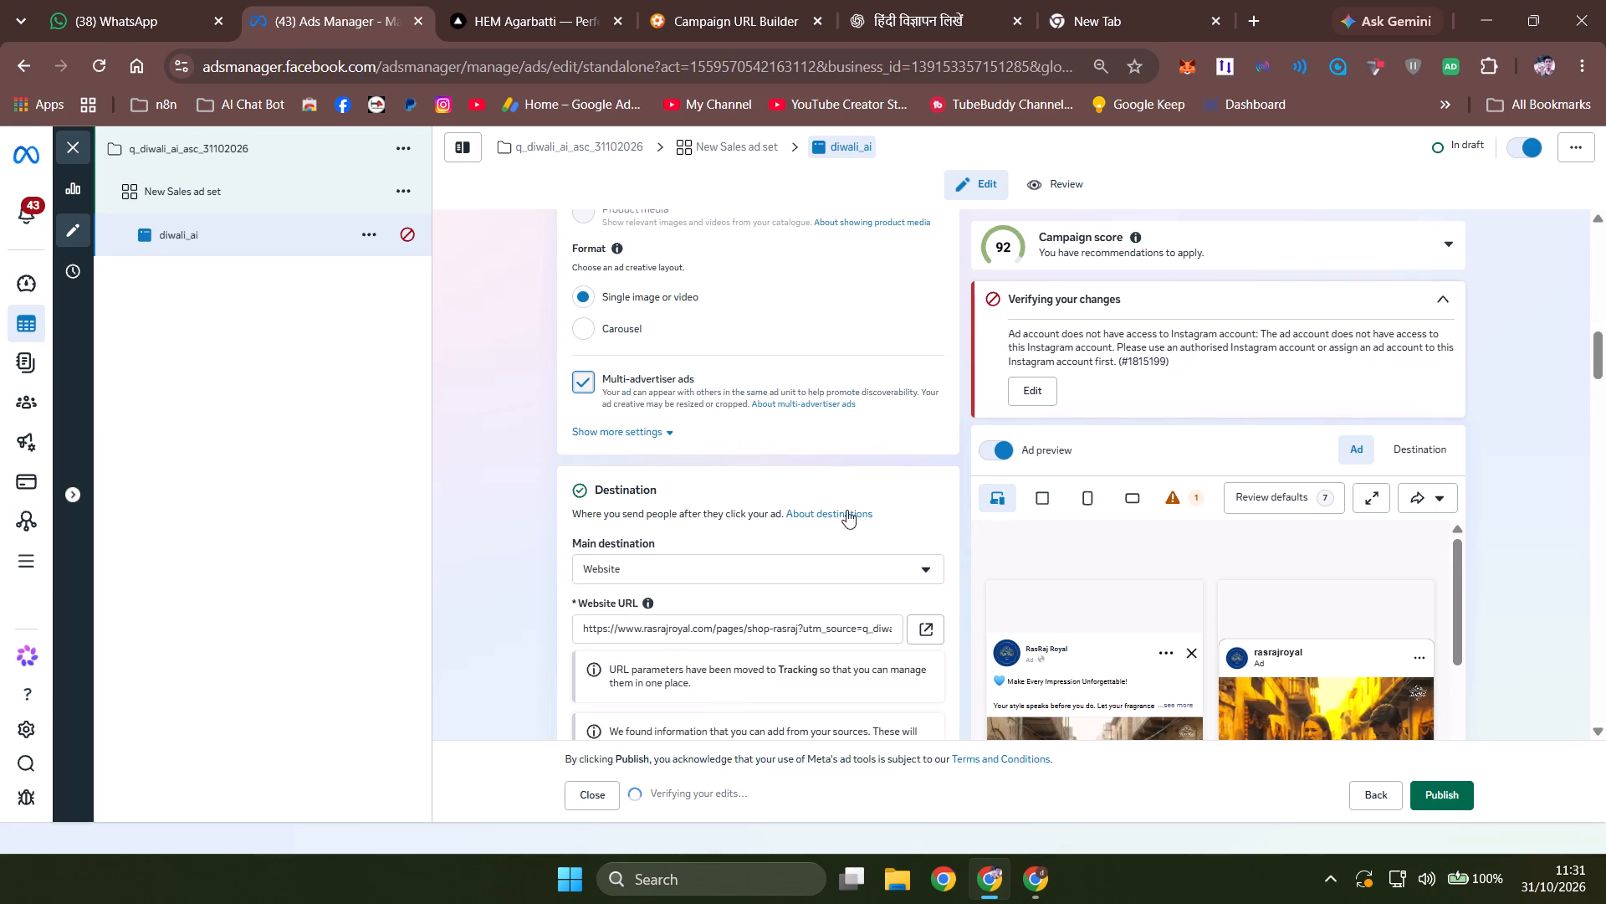
scroll(895, 575, down, 4)
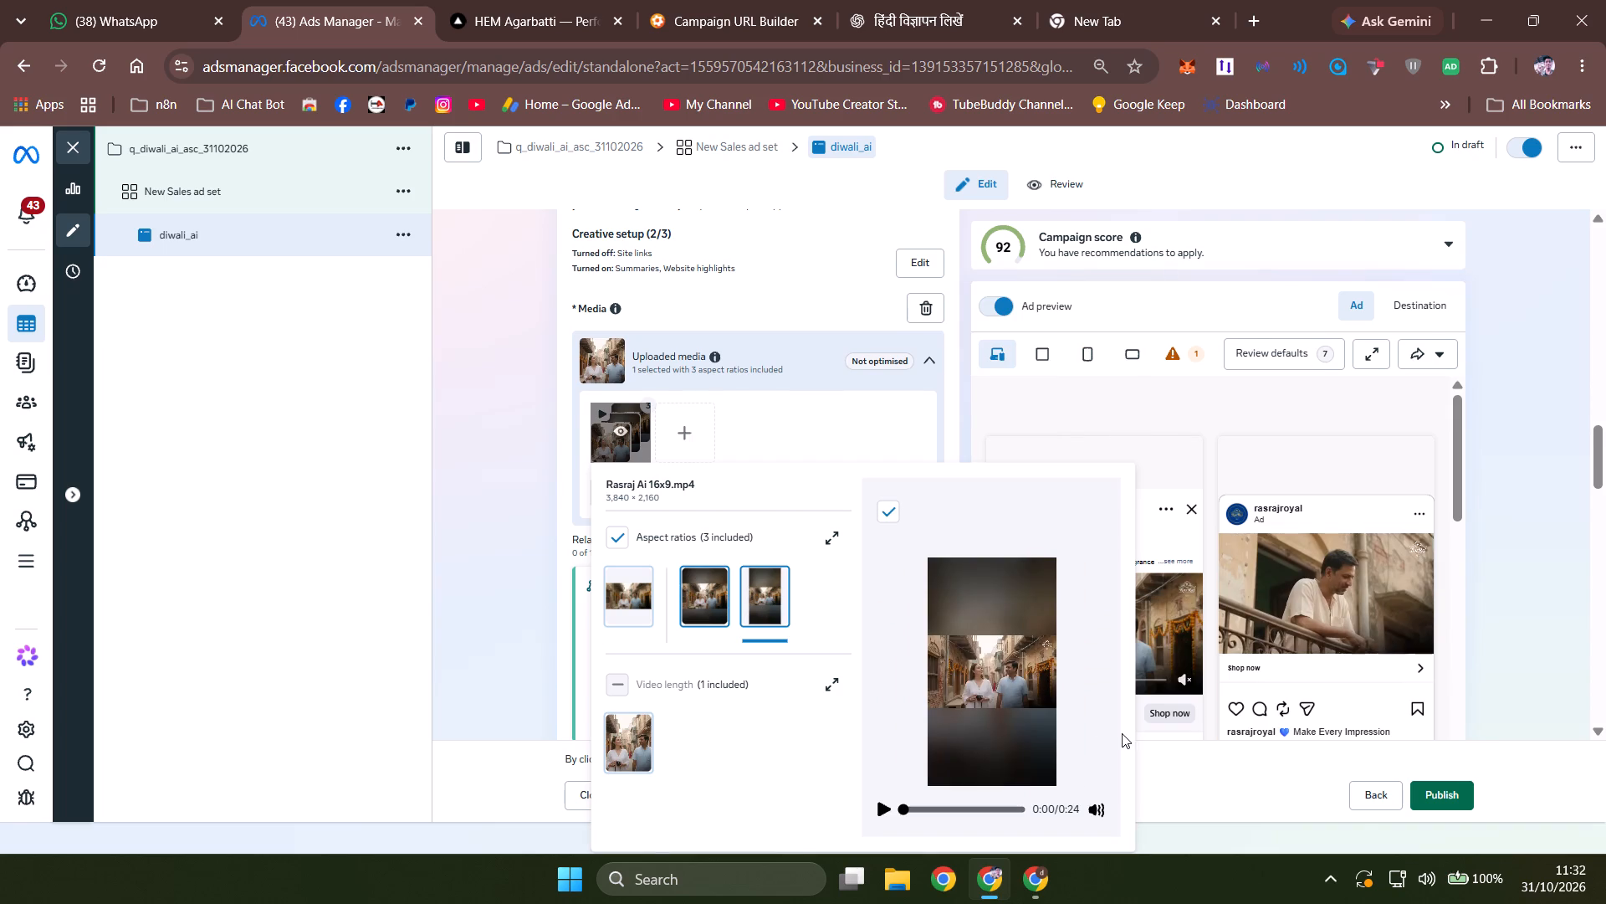
Publish the diwali_ai ad in the q_diwali_ai_asc_31102026 campaign in Ads Manager.
click(1435, 794)
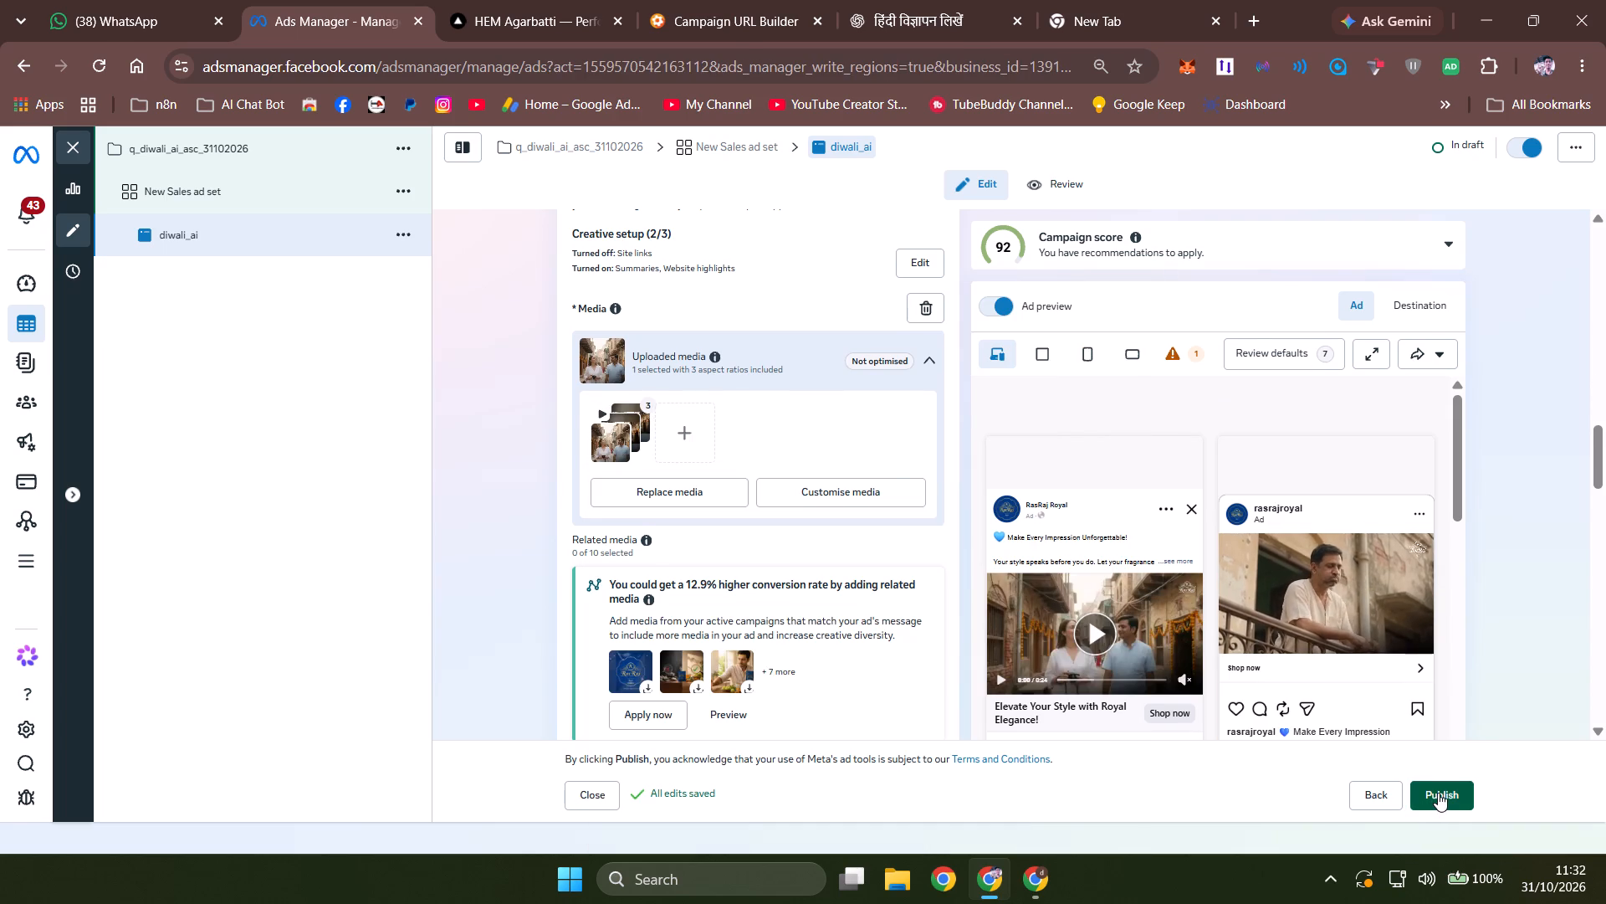